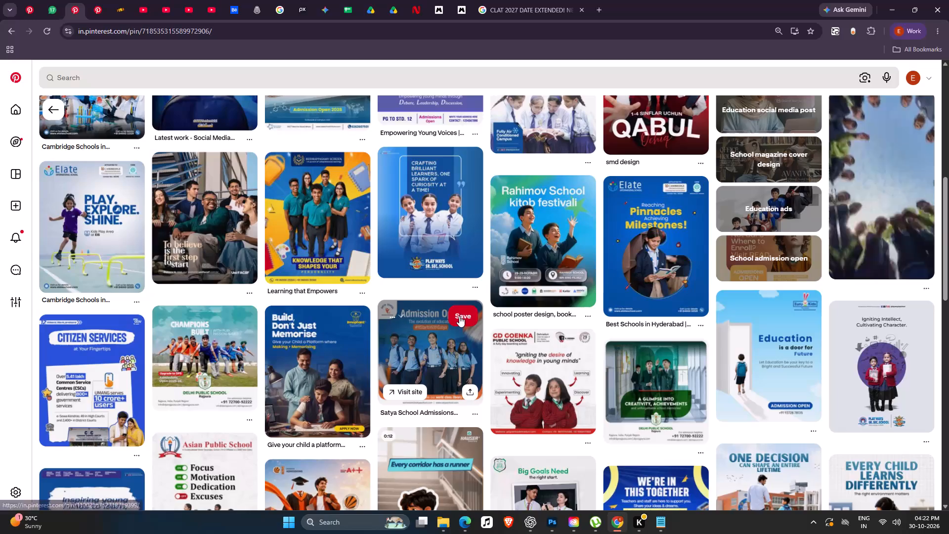
pyautogui.scroll(-5, 459, 318)
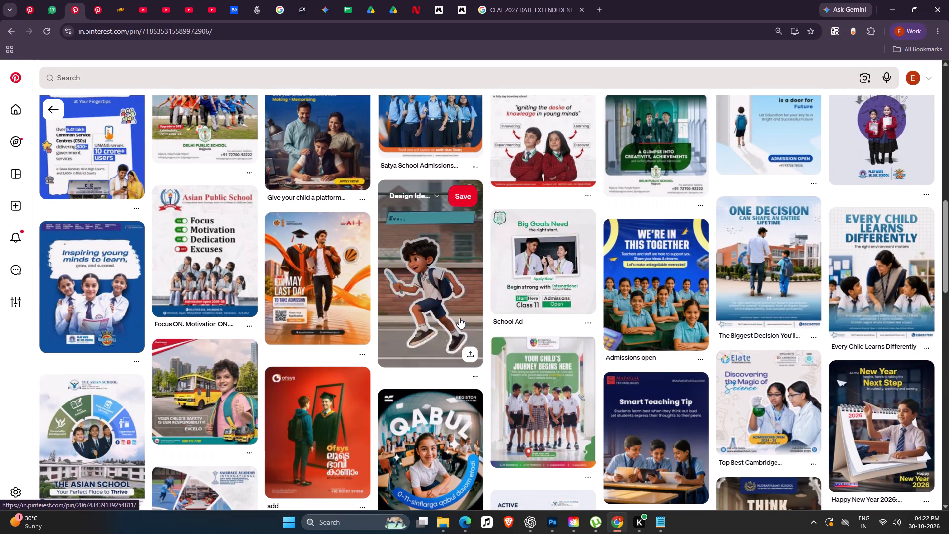
pyautogui.scroll(-7, 459, 318)
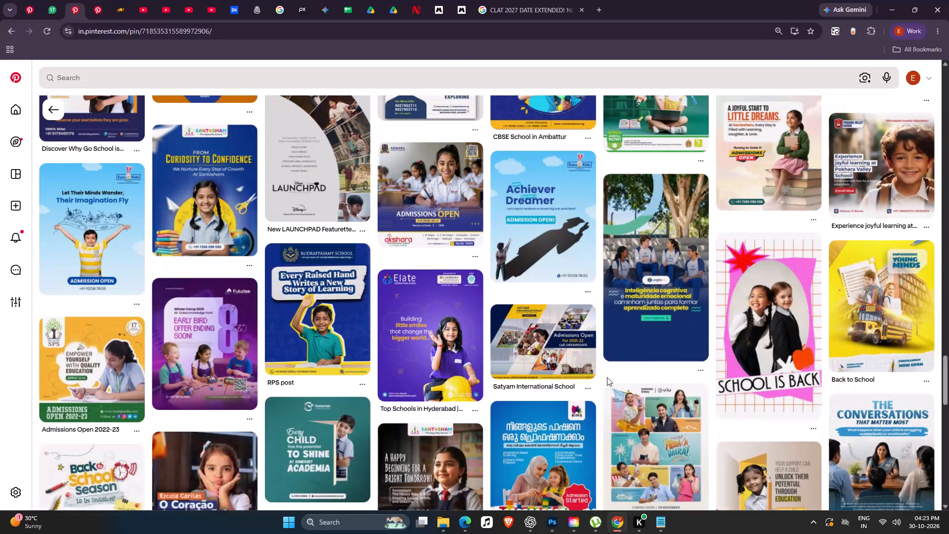
pyautogui.scroll(-6, 707, 283)
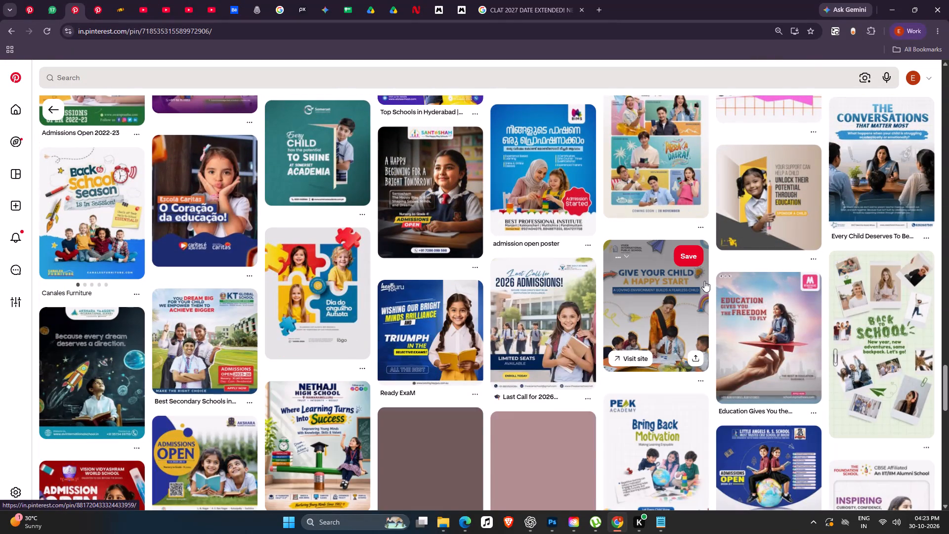
pyautogui.scroll(-5, 704, 281)
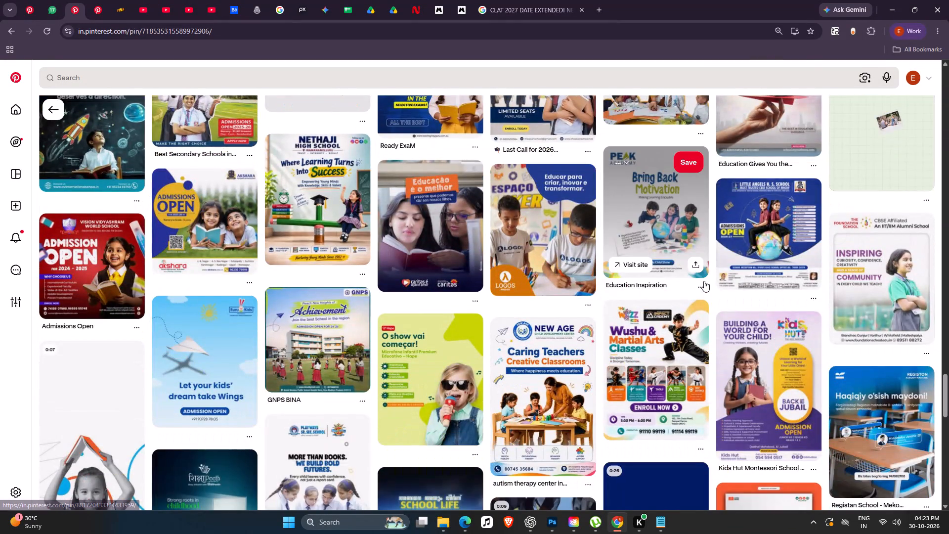
pyautogui.scroll(5, 704, 281)
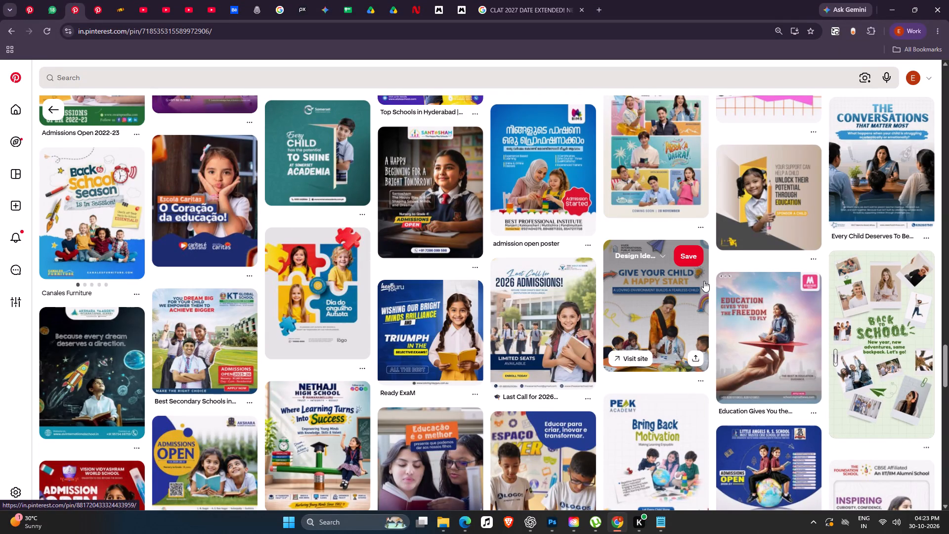
pyautogui.scroll(-6, 704, 281)
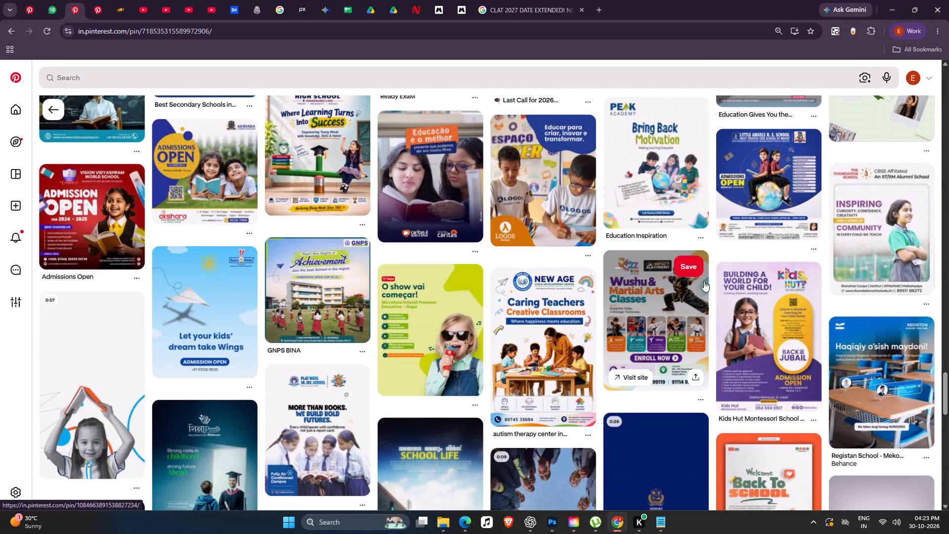
pyautogui.scroll(-6, 704, 281)
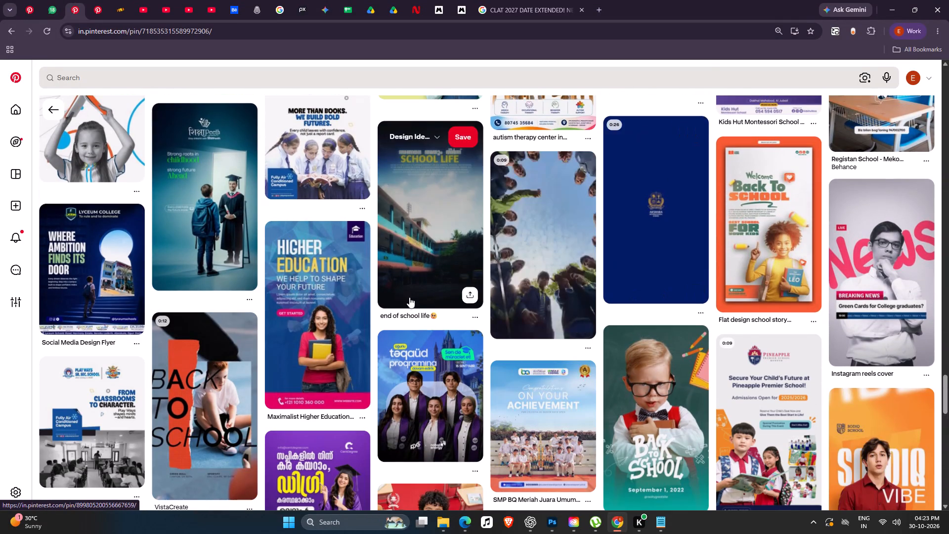
pyautogui.scroll(-8, 410, 299)
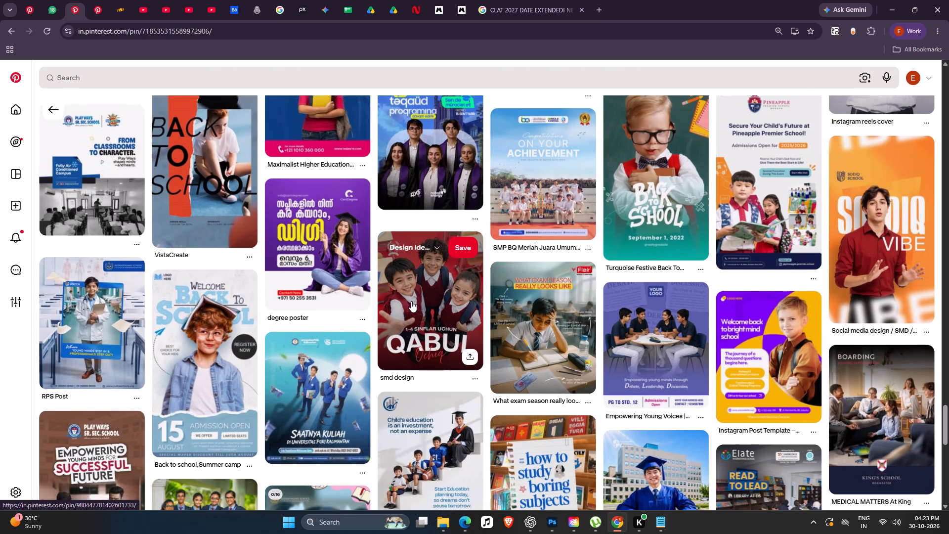
pyautogui.scroll(-6, 411, 301)
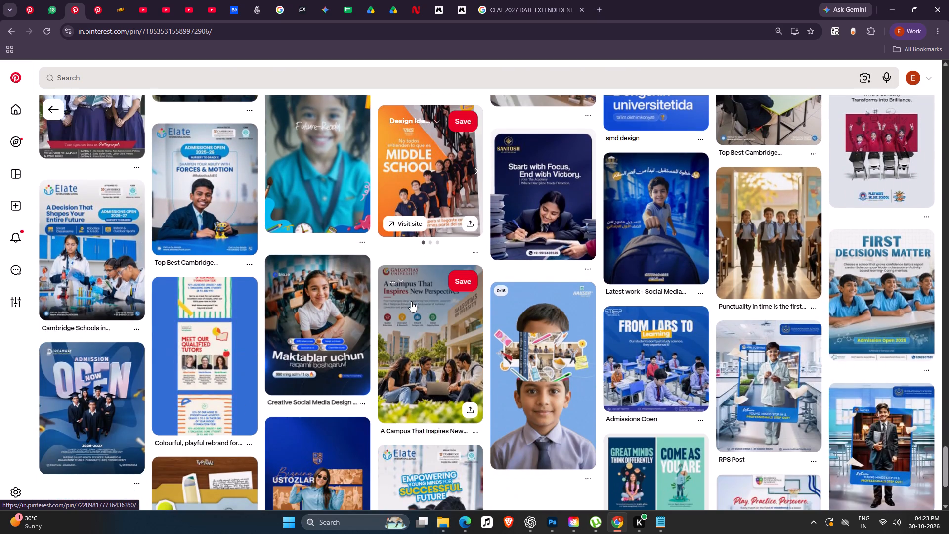
# Open the "A Campus That Inspires New Perspectives | Galgotias University" pin and look through its related university poster designs.
pyautogui.click(455, 370)
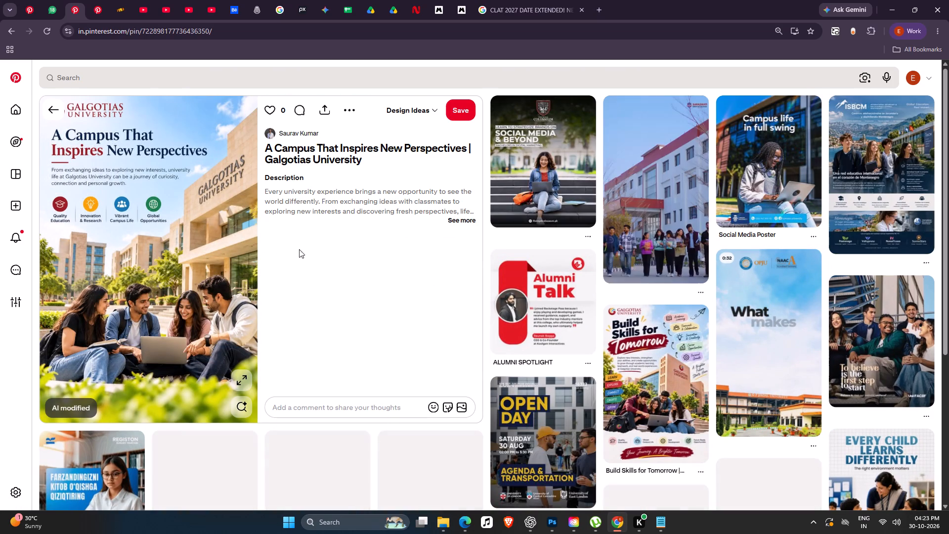
pyautogui.scroll(-1, 384, 286)
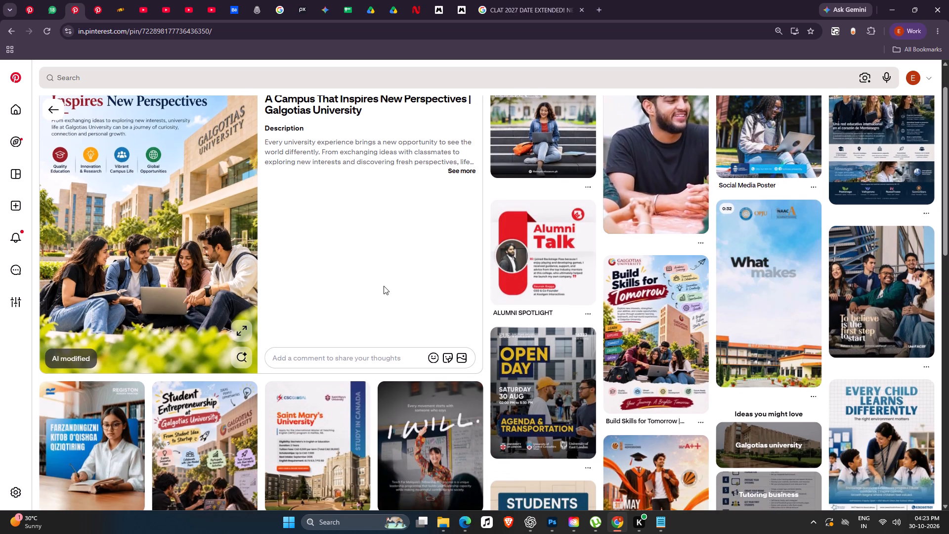
pyautogui.scroll(1, 384, 286)
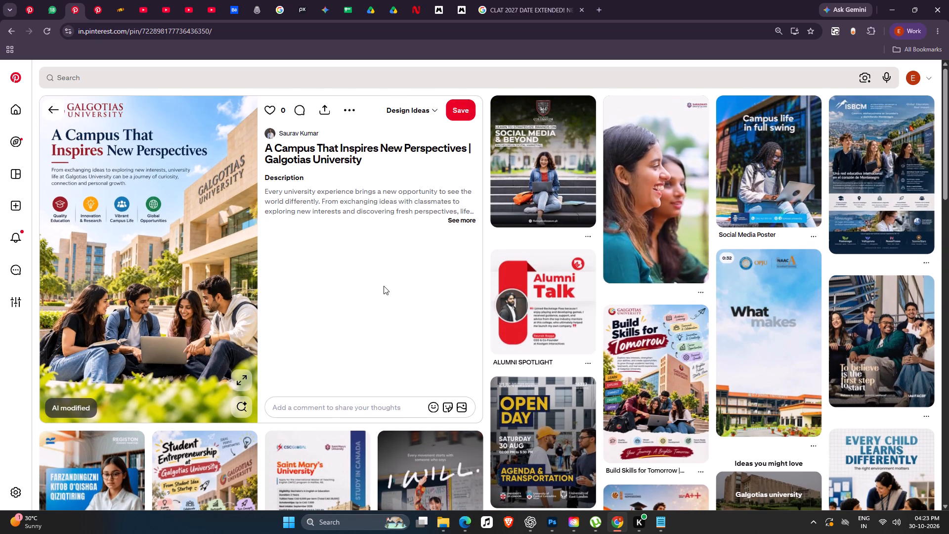
pyautogui.scroll(-6, 384, 286)
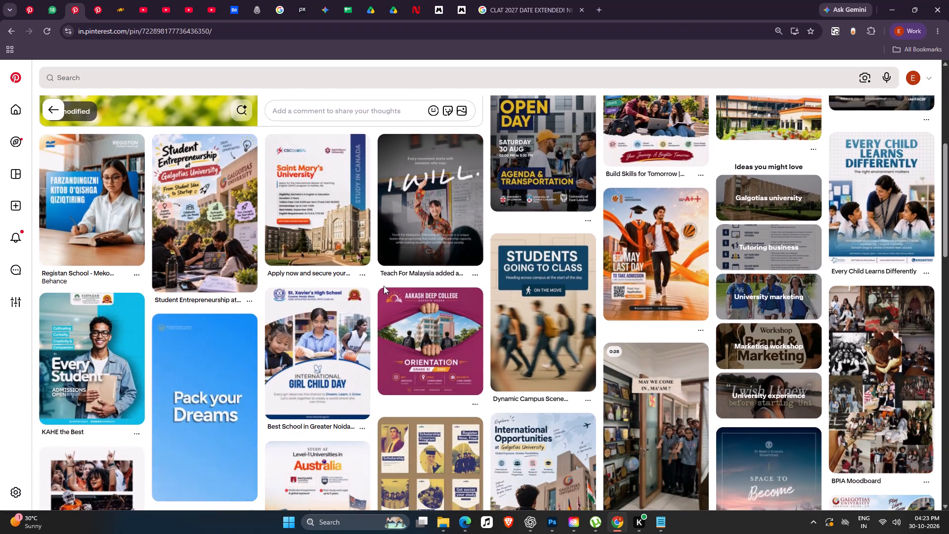
pyautogui.scroll(-4, 384, 286)
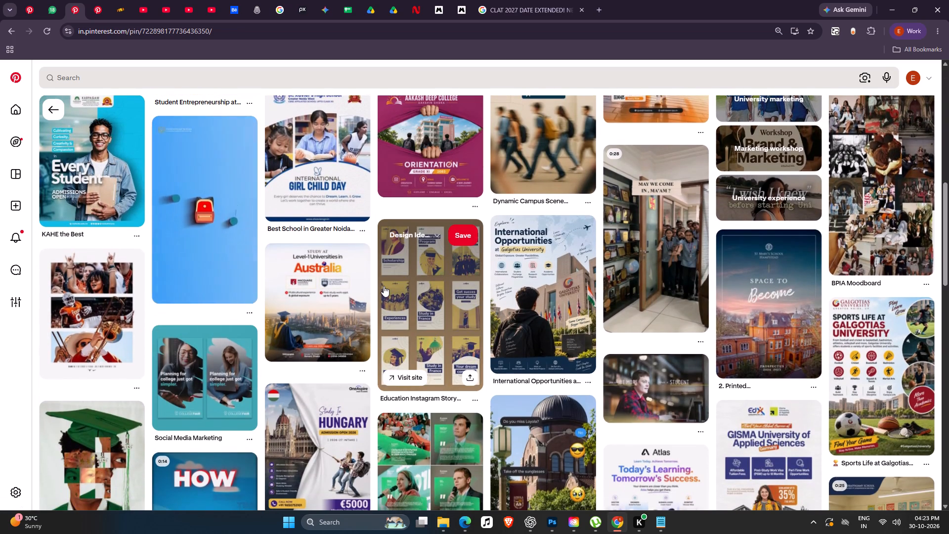
pyautogui.scroll(-3, 384, 286)
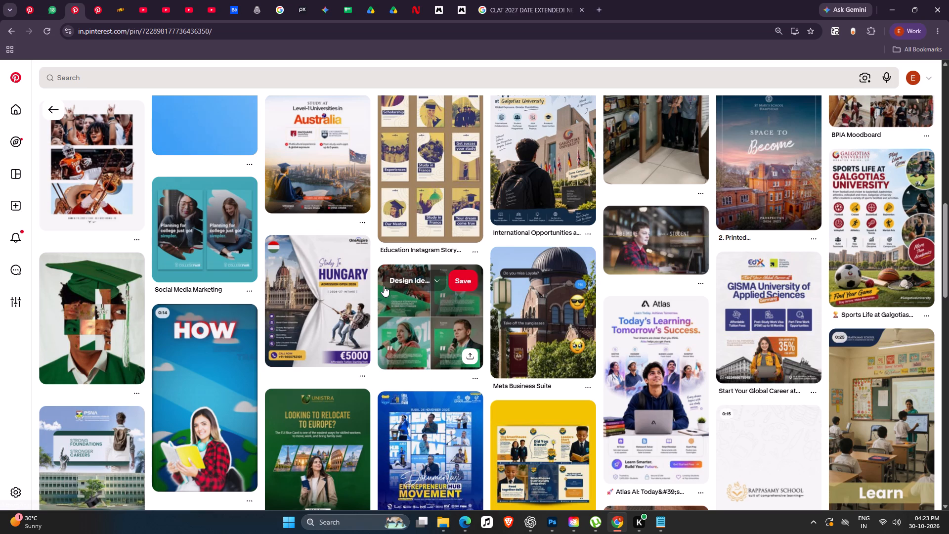
pyautogui.scroll(-2, 384, 286)
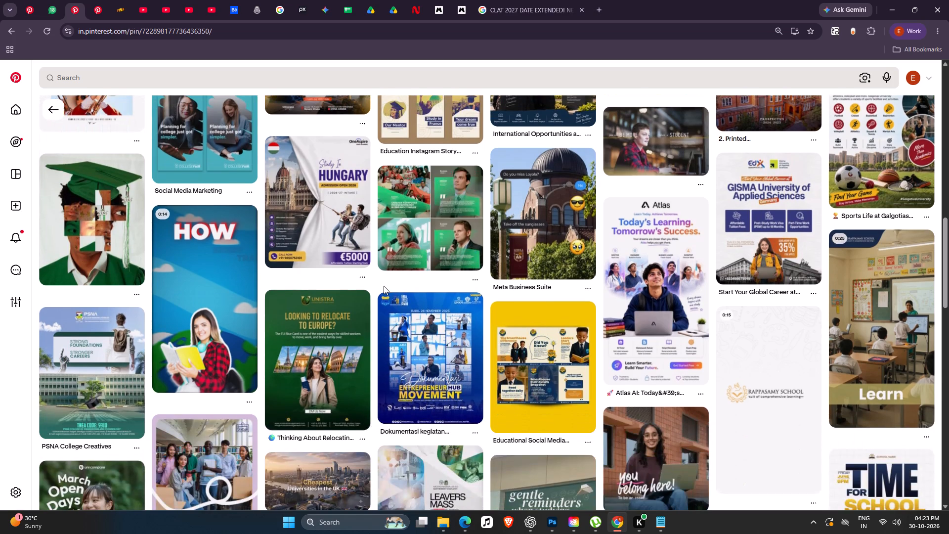
pyautogui.scroll(-7, 384, 286)
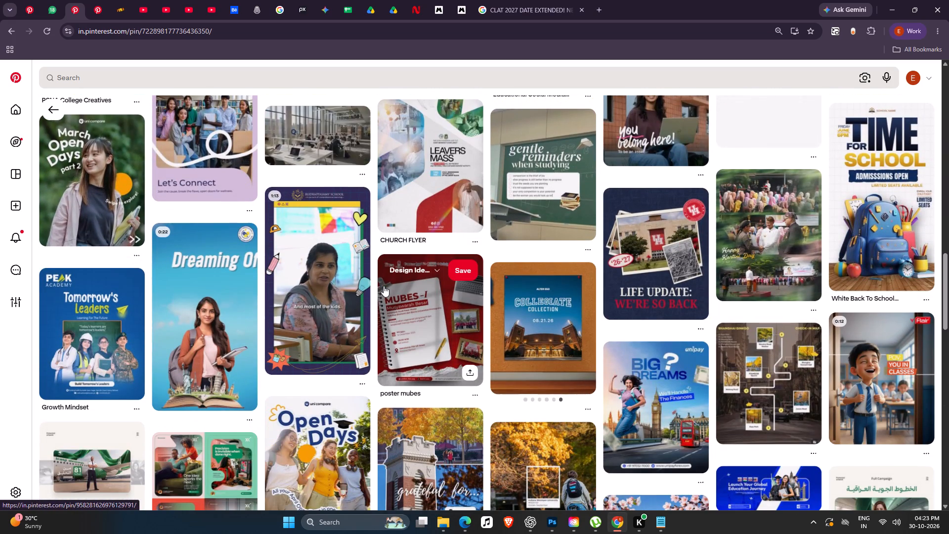
pyautogui.scroll(-7, 384, 286)
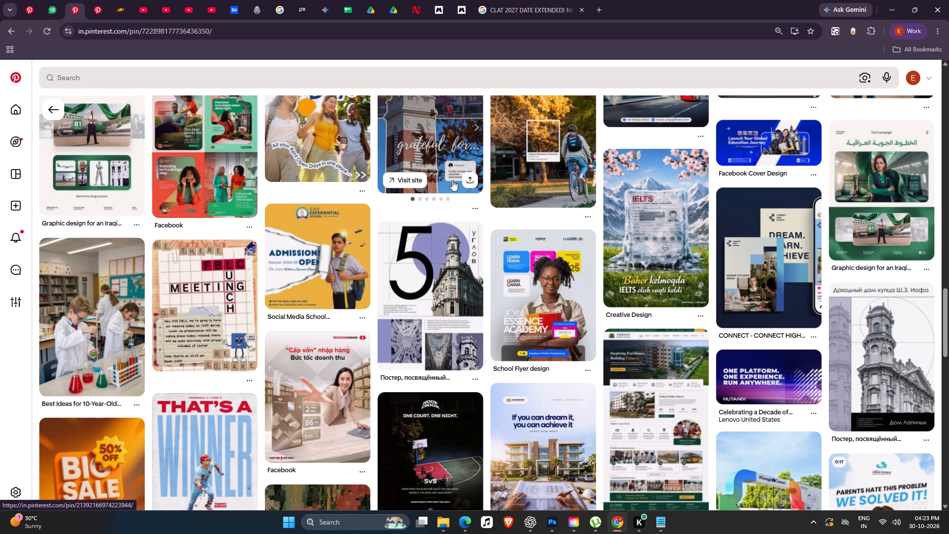
pyautogui.scroll(-2, 462, 363)
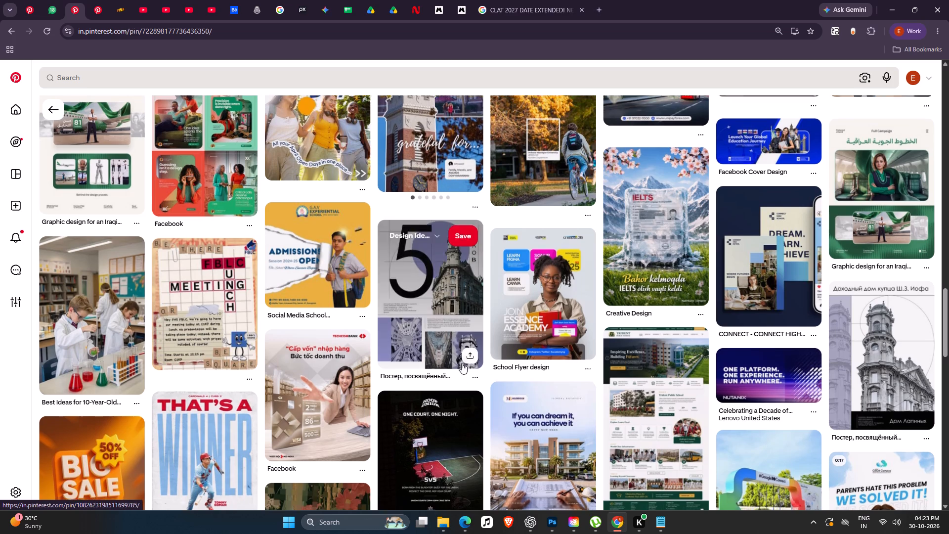
pyautogui.scroll(-5, 462, 363)
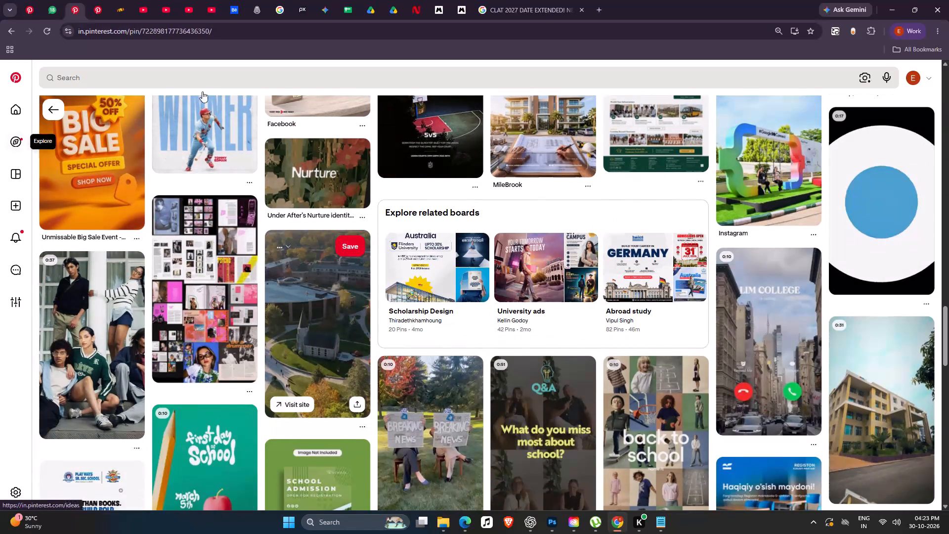
pyautogui.scroll(-7, 618, 332)
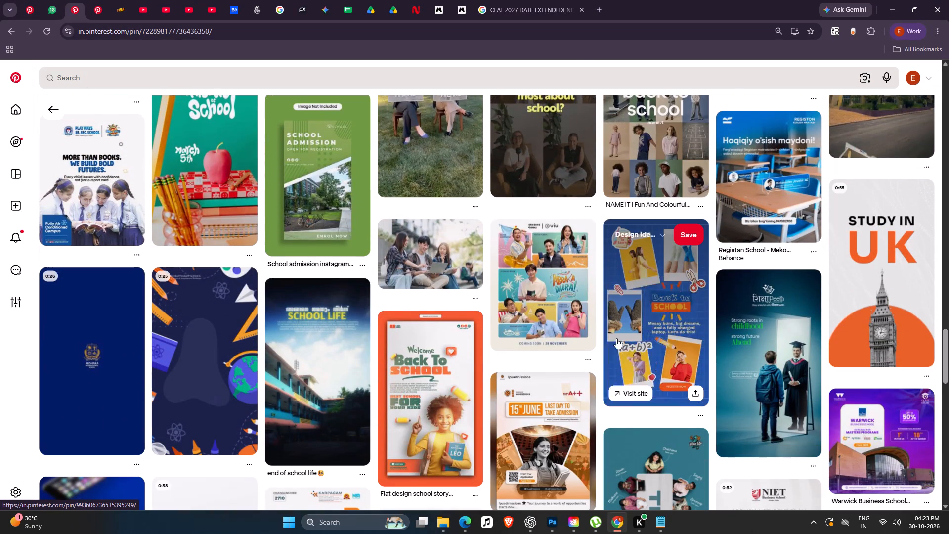
pyautogui.scroll(-4, 749, 345)
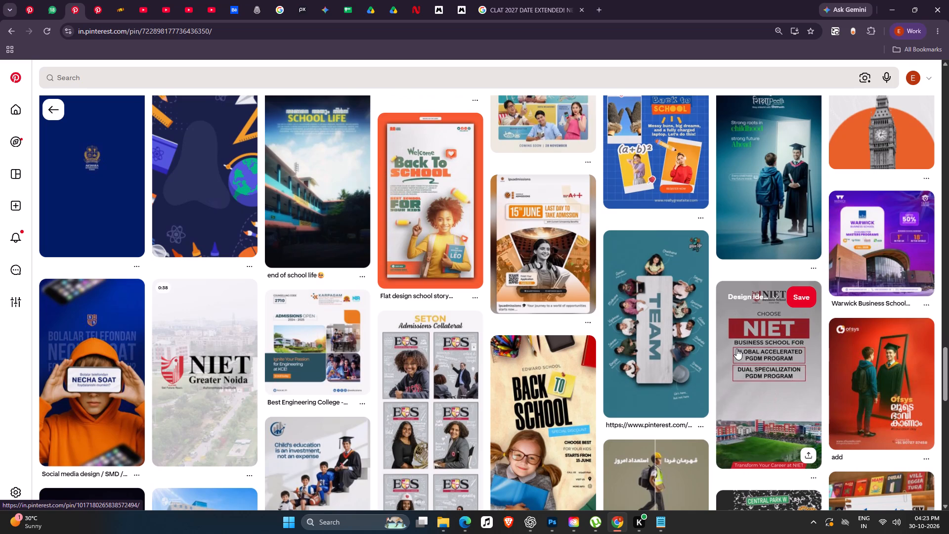
# Open the "Warwick Business School Masters program" pin and capture a screen snip of its full poster image.
pyautogui.click(849, 264)
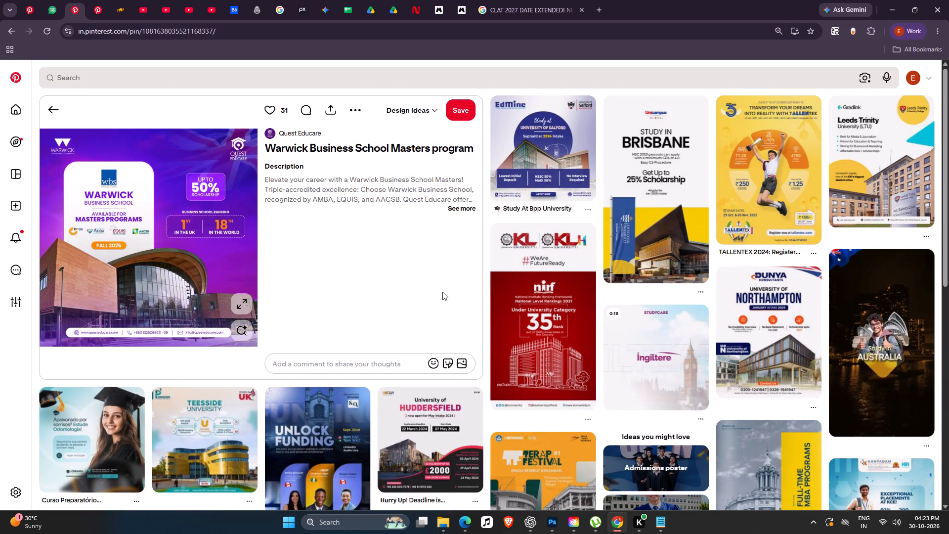
pyautogui.scroll(-5, 269, 292)
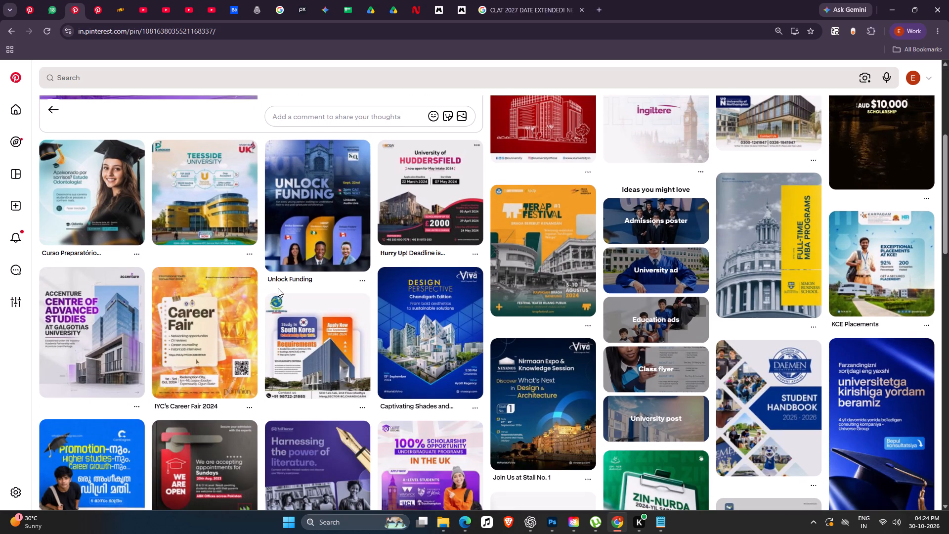
pyautogui.scroll(7, 52, 308)
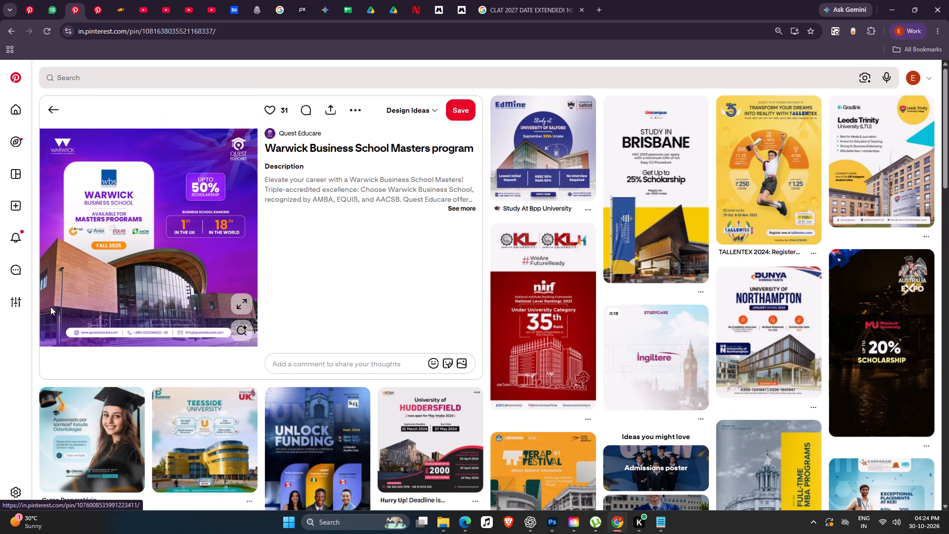
pyautogui.scroll(6, 50, 307)
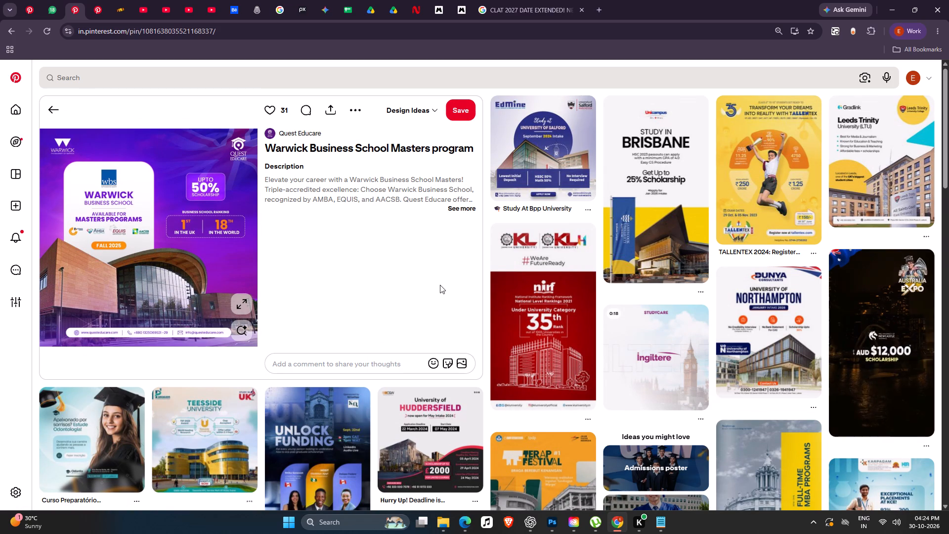
pyautogui.press('shift+super+s')
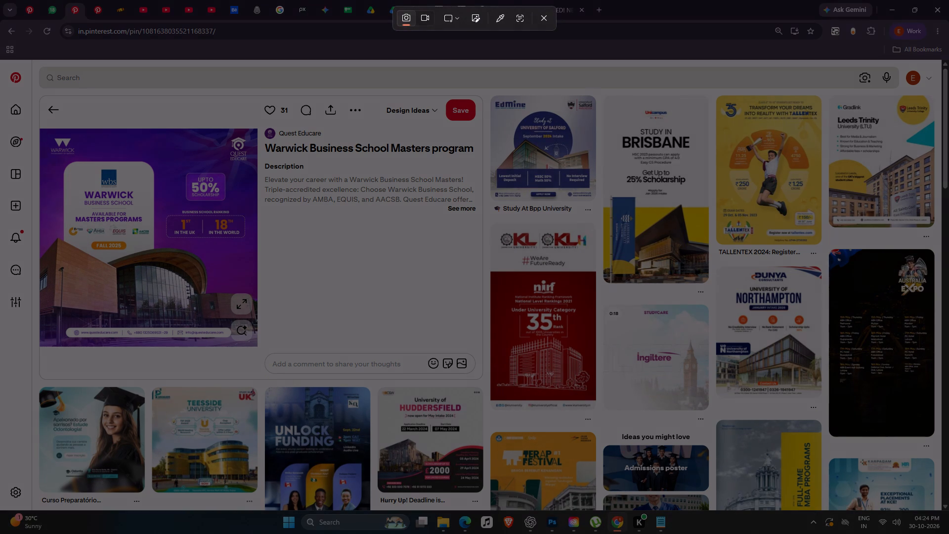
pyautogui.moveTo(40, 126); pyautogui.dragTo(257, 348)
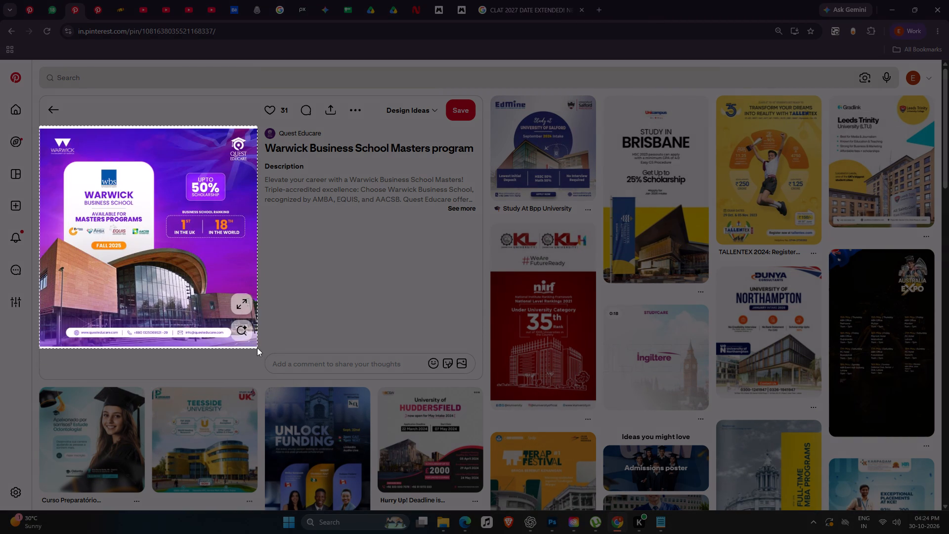
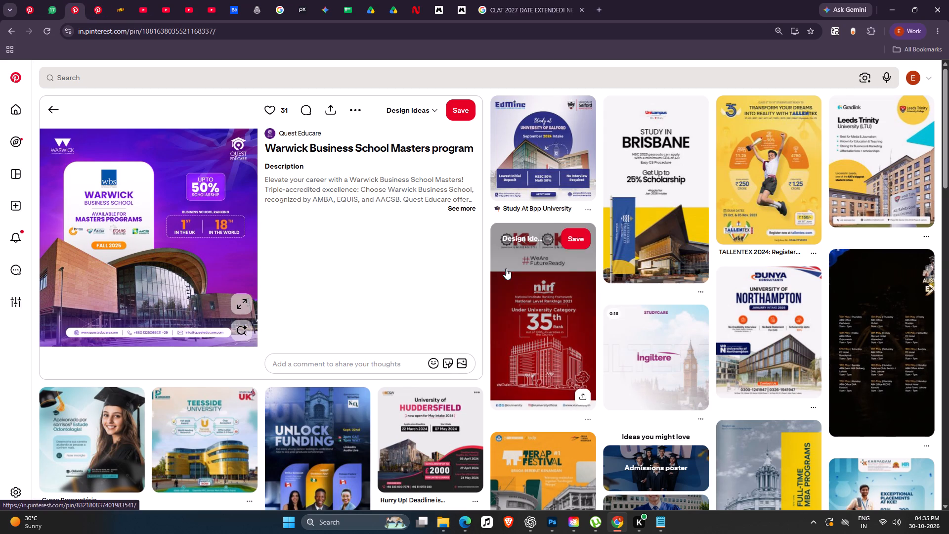
# Browse the pins related to the Warwick Business School poster for education and university poster design references.
pyautogui.scroll(-6, 377, 281)
pyautogui.scroll(-5, 423, 346)
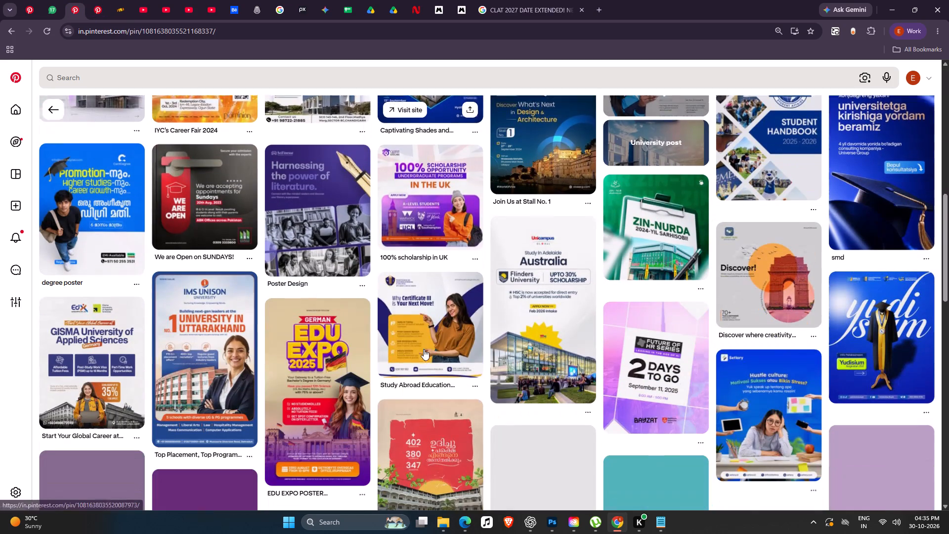
pyautogui.scroll(-2, 427, 349)
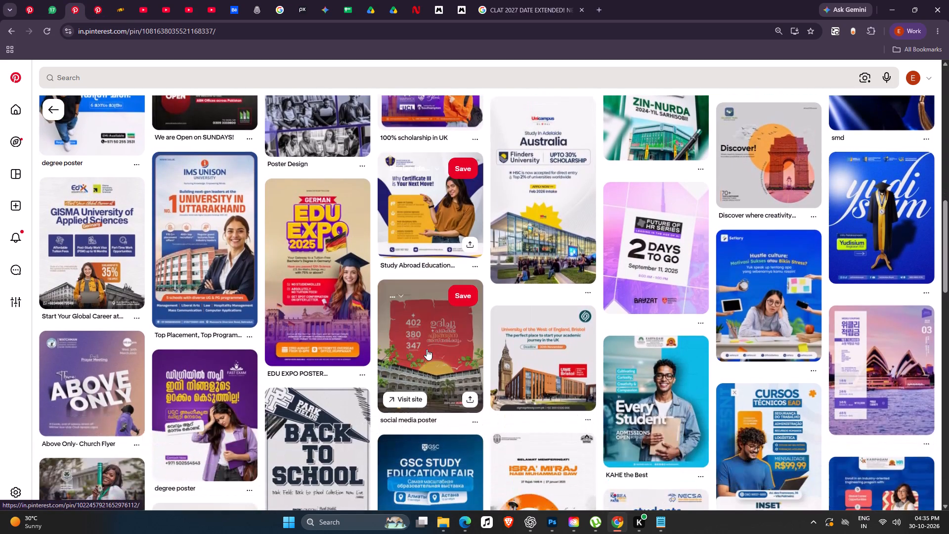
pyautogui.scroll(-5, 427, 349)
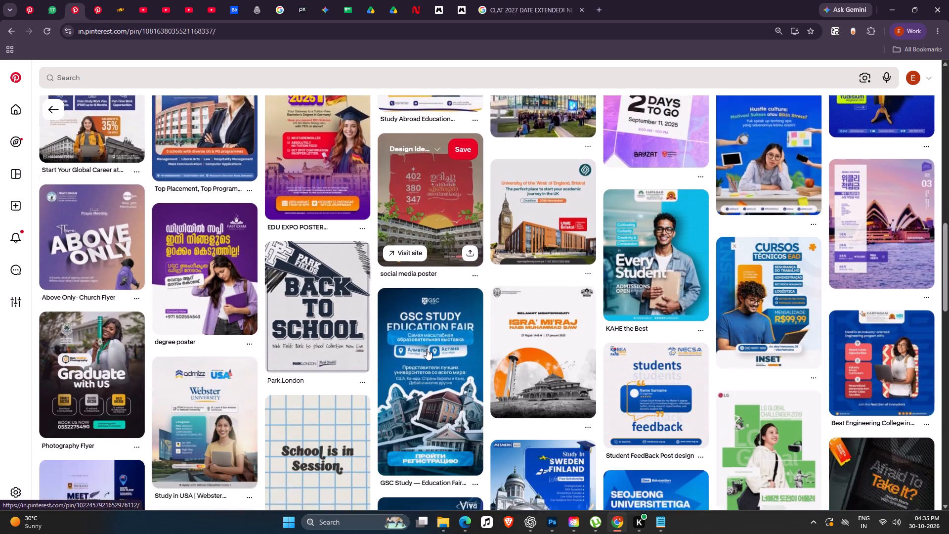
pyautogui.scroll(-9, 427, 349)
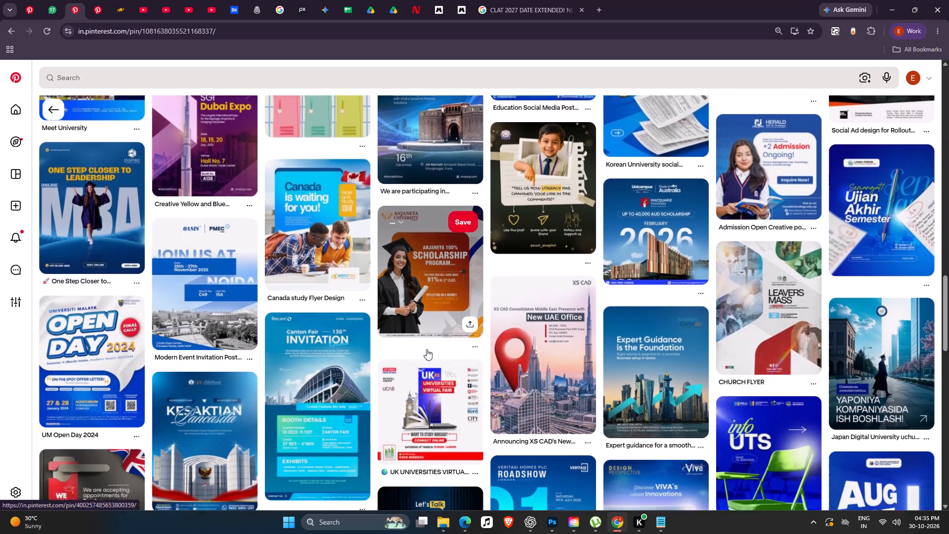
pyautogui.scroll(1, 427, 349)
pyautogui.scroll(-10, 427, 349)
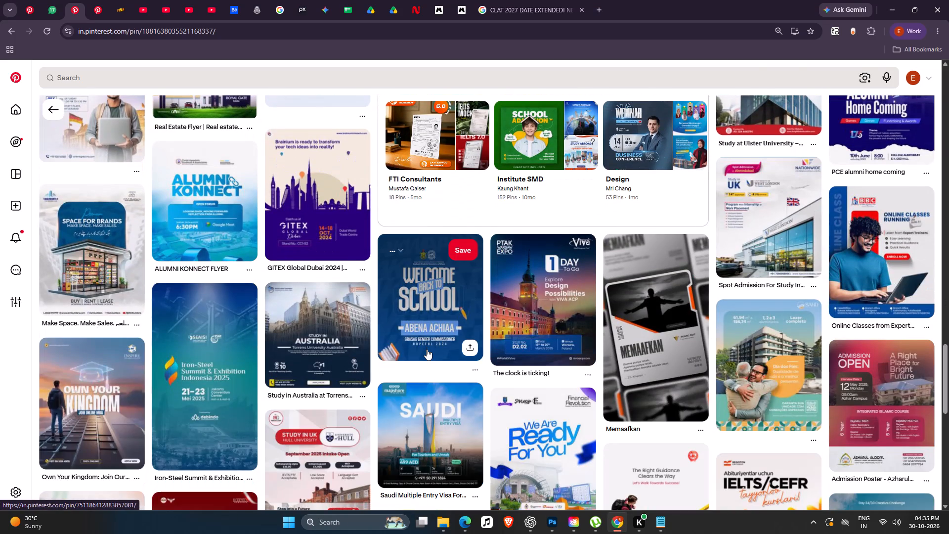
pyautogui.scroll(-4, 427, 349)
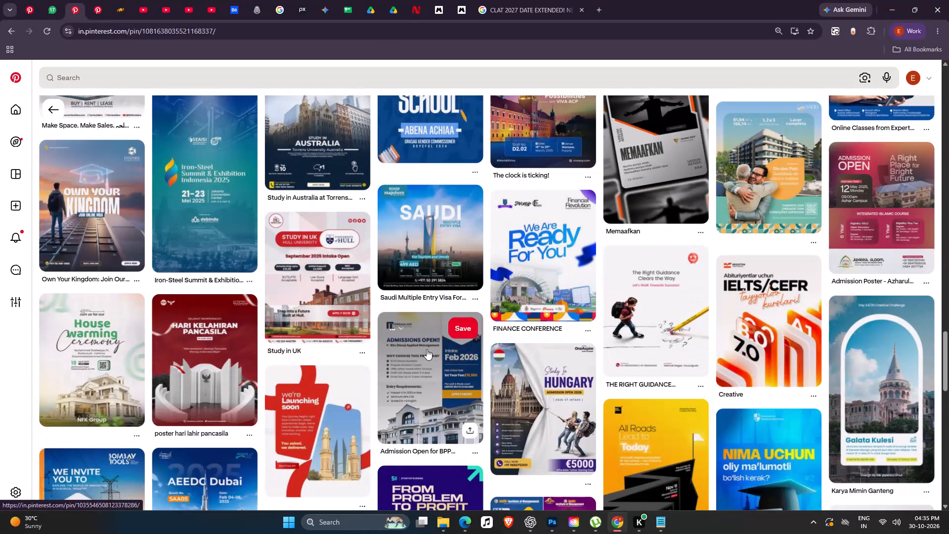
# Start a new Pinterest search with a query beginning with "r".
pyautogui.click(81, 69)
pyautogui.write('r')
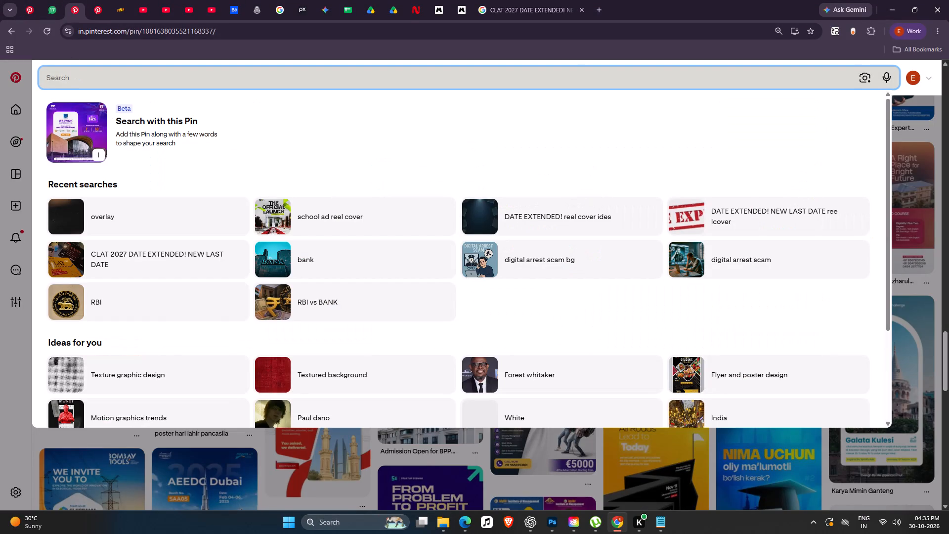
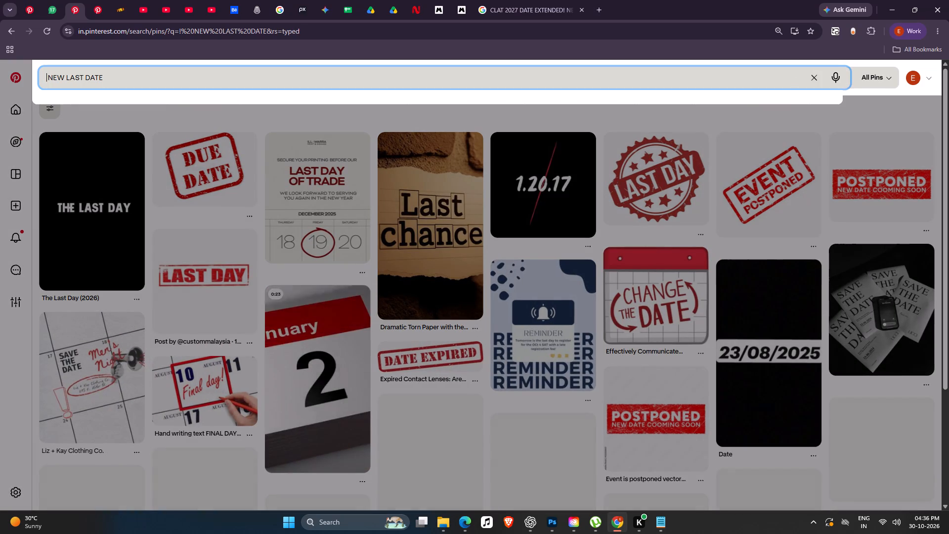
# Refine the Pinterest search for design references by adding "de" after "NEW LAST DATE".
pyautogui.click(129, 87)
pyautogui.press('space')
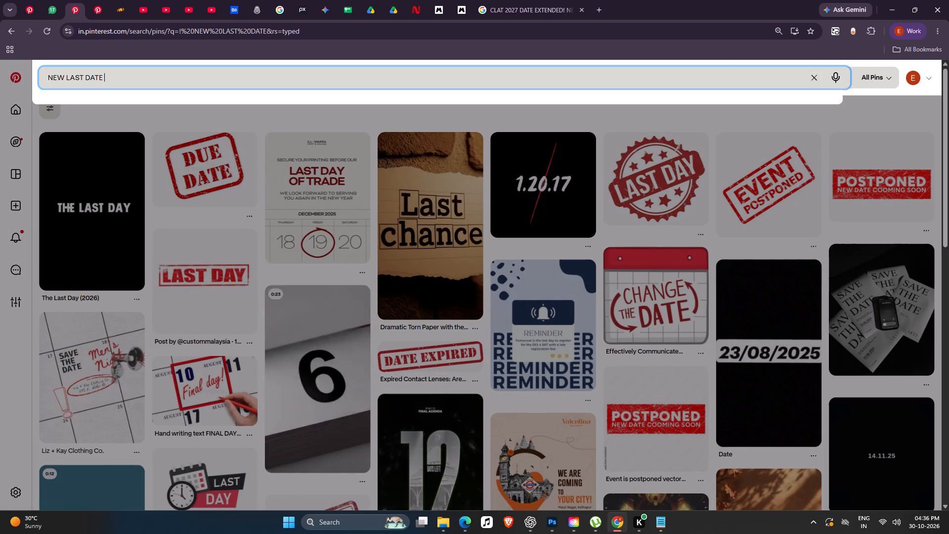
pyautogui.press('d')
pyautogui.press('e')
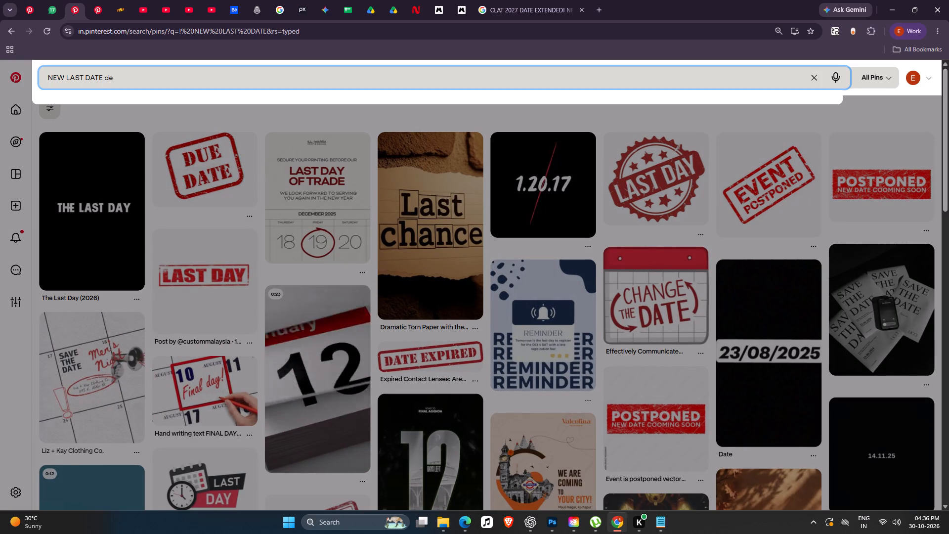
# Search Pinterest for "NEW LAST DATE rell cover" and look through the resulting pins for date-extension design references.
pyautogui.write('at')
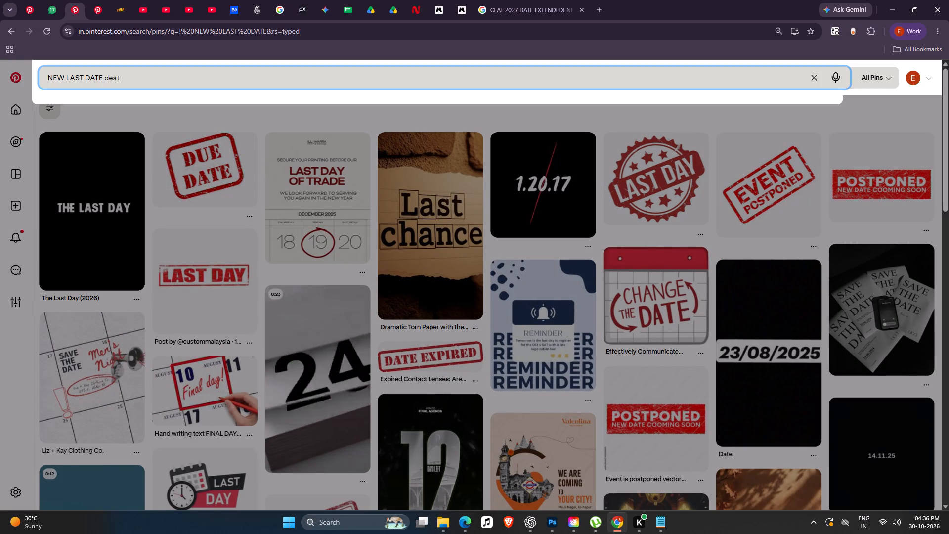
pyautogui.press('BackSpace')
pyautogui.press('BackSpace')
pyautogui.press('BackSpace')
pyautogui.press('BackSpace')
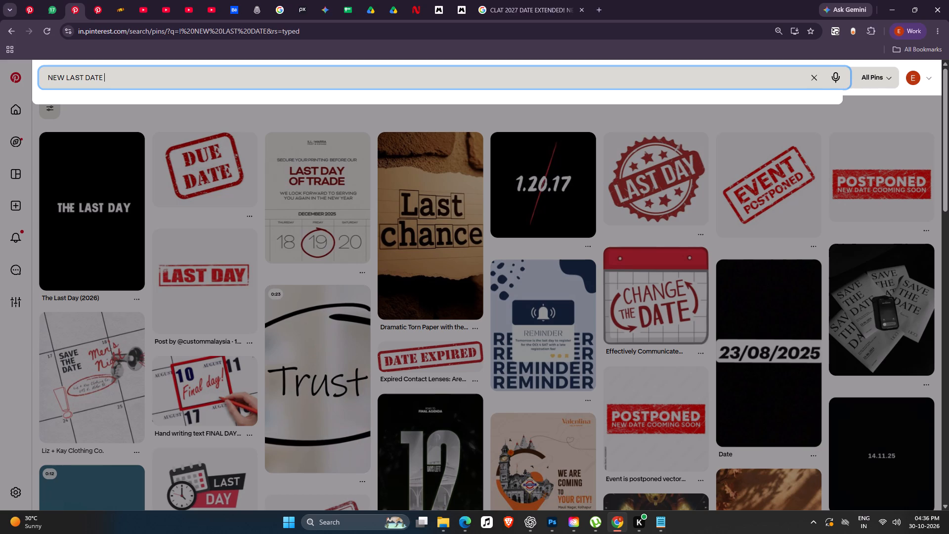
pyautogui.write('deta')
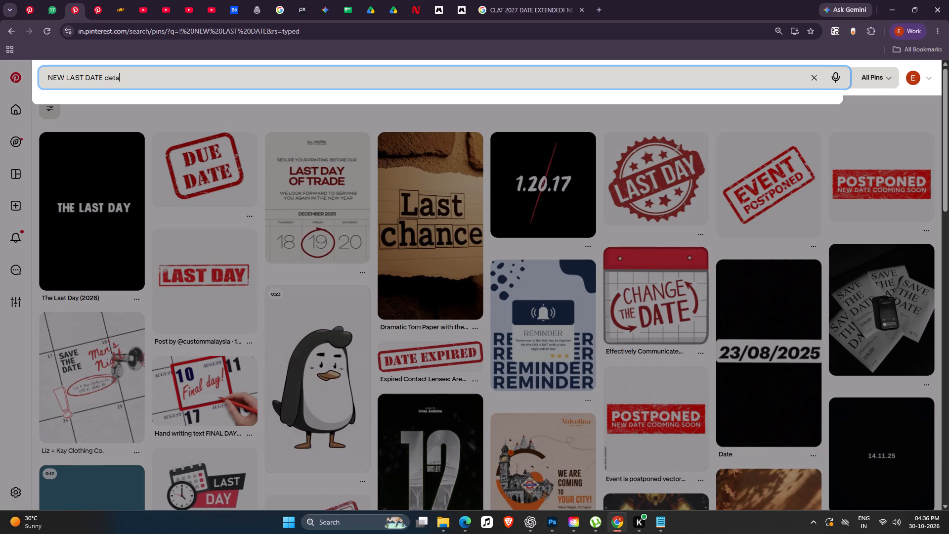
pyautogui.press('BackSpace')
pyautogui.press('BackSpace')
pyautogui.press('BackSpace')
pyautogui.press('BackSpace')
pyautogui.write('rell cover')
pyautogui.press('Return')
pyautogui.press('space')
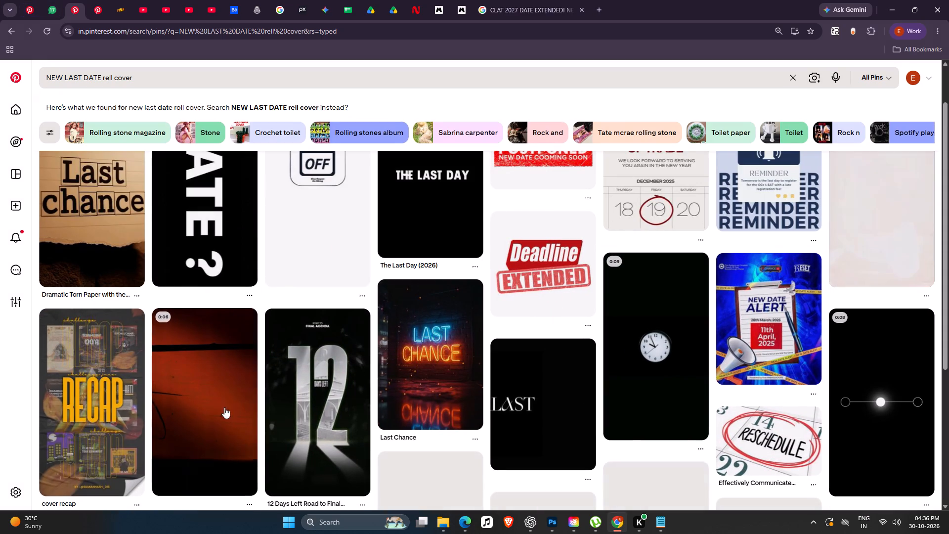
pyautogui.scroll(-6, 392, 312)
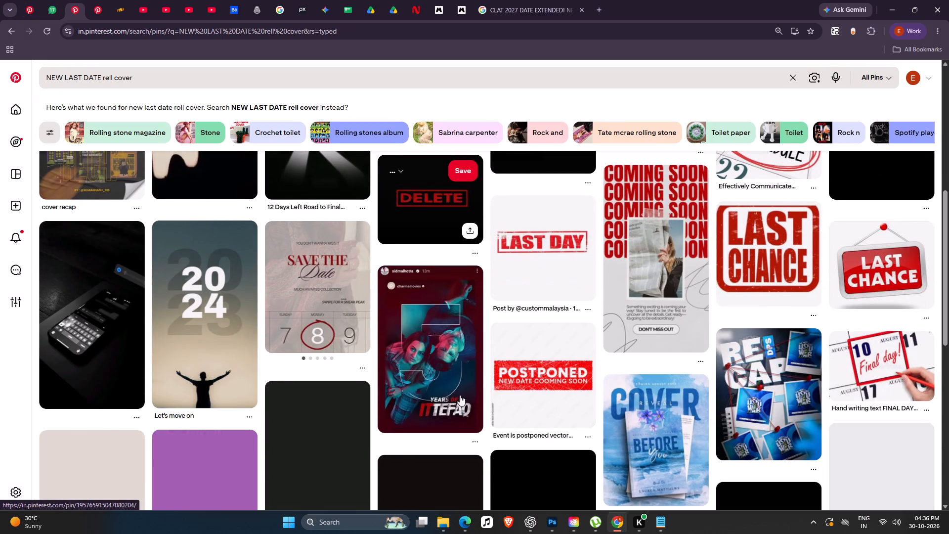
pyautogui.scroll(-7, 462, 419)
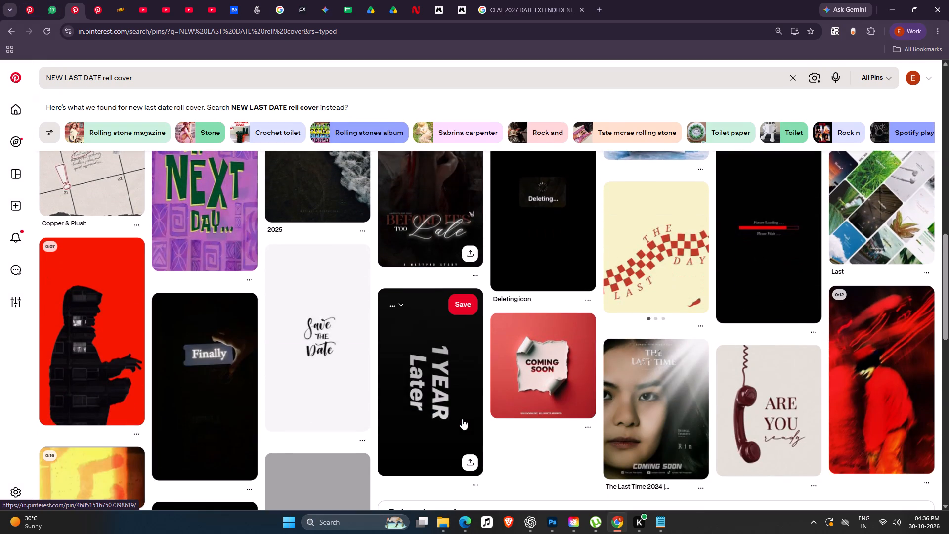
pyautogui.scroll(-1, 462, 419)
pyautogui.scroll(-6, 656, 343)
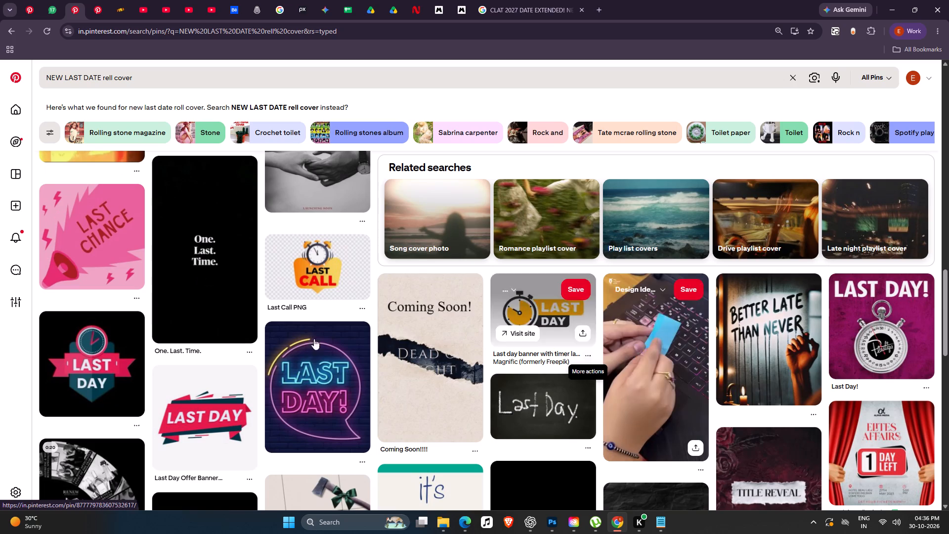
# Look further through the "NEW LAST DATE rell cover" pins for last-date and date-extension design references.
pyautogui.scroll(-6, 643, 365)
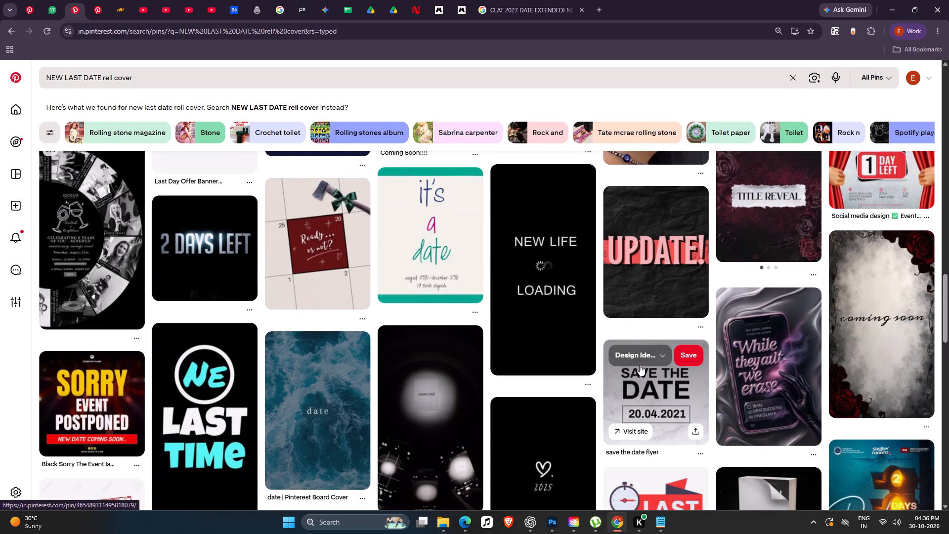
pyautogui.scroll(-5, 640, 365)
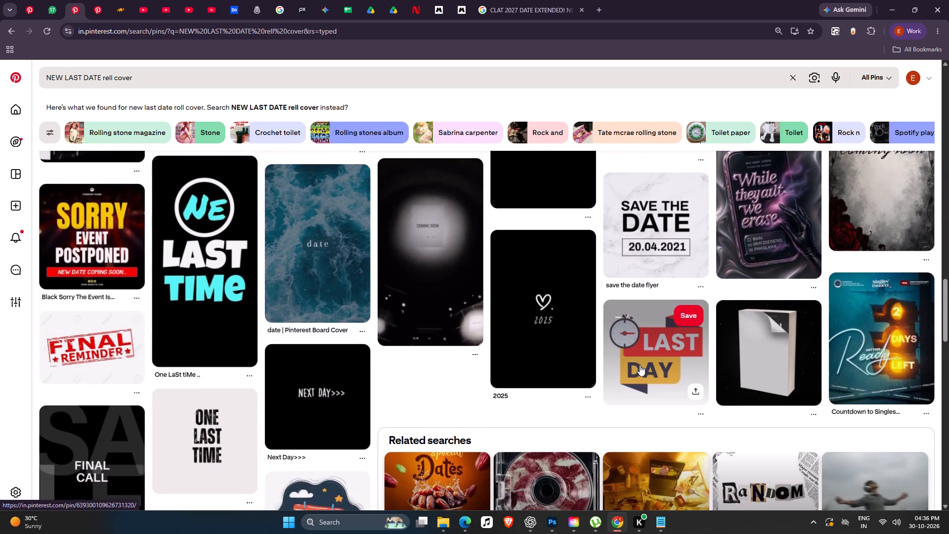
pyautogui.scroll(-9, 640, 365)
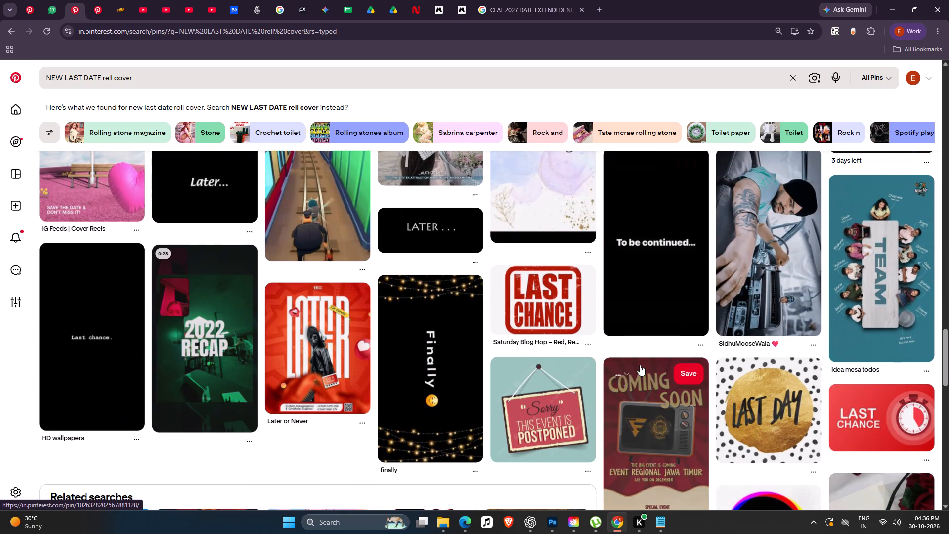
pyautogui.scroll(-1, 640, 365)
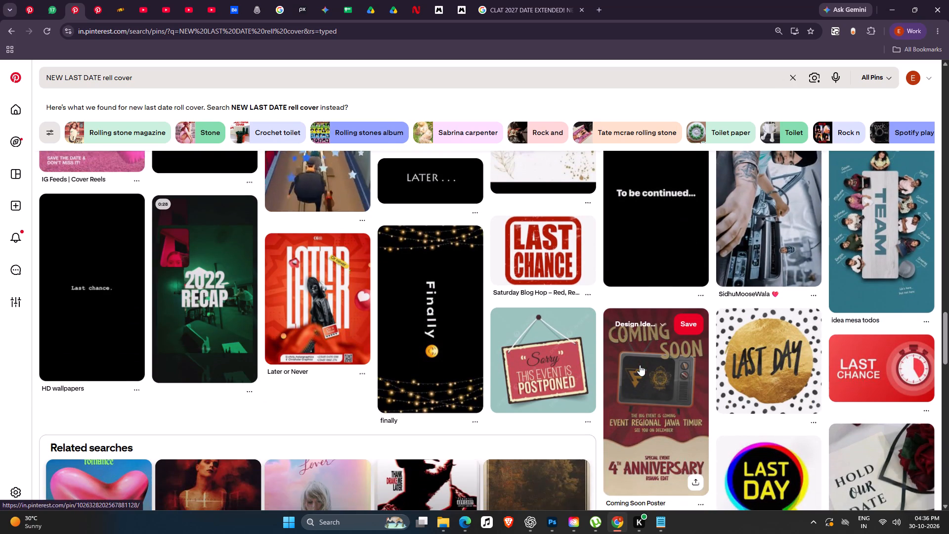
pyautogui.scroll(-6, 640, 365)
# Search Pinterest for "NEW LAST DATE reel cover" and look through the resulting pins for cover design references.
pyautogui.click(175, 81)
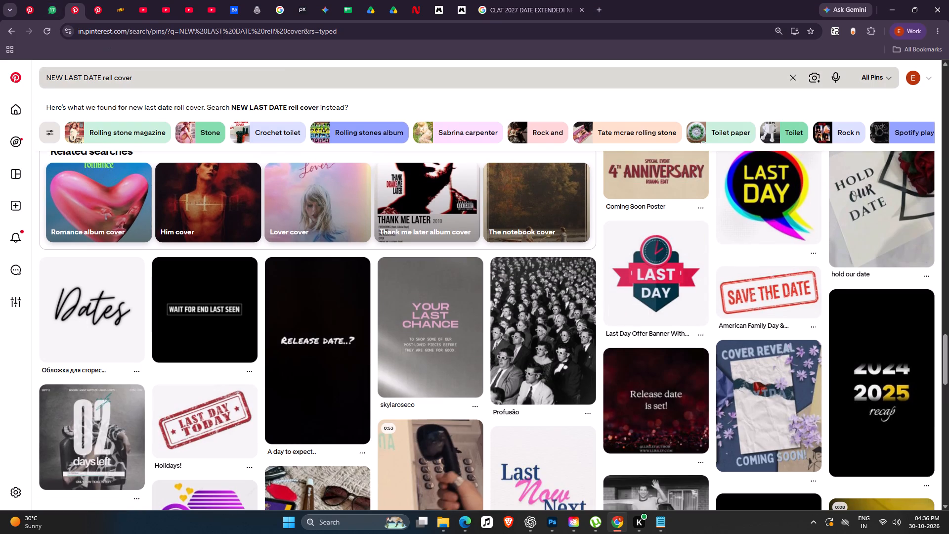
pyautogui.press('BackSpace')
pyautogui.press('BackSpace')
pyautogui.press('BackSpace')
pyautogui.press('BackSpace')
pyautogui.press('BackSpace')
pyautogui.press('BackSpace')
pyautogui.press('BackSpace')
pyautogui.press('BackSpace')
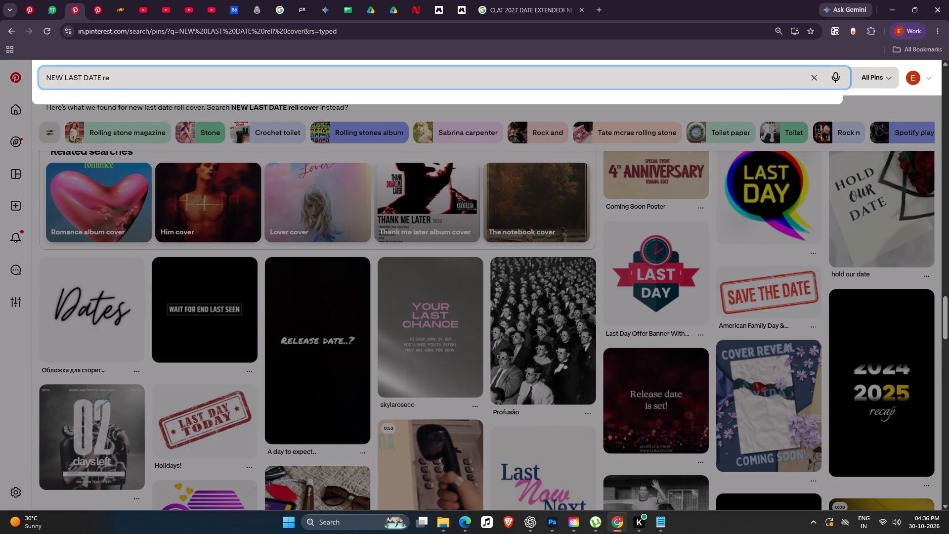
pyautogui.press('BackSpace')
pyautogui.press('BackSpace')
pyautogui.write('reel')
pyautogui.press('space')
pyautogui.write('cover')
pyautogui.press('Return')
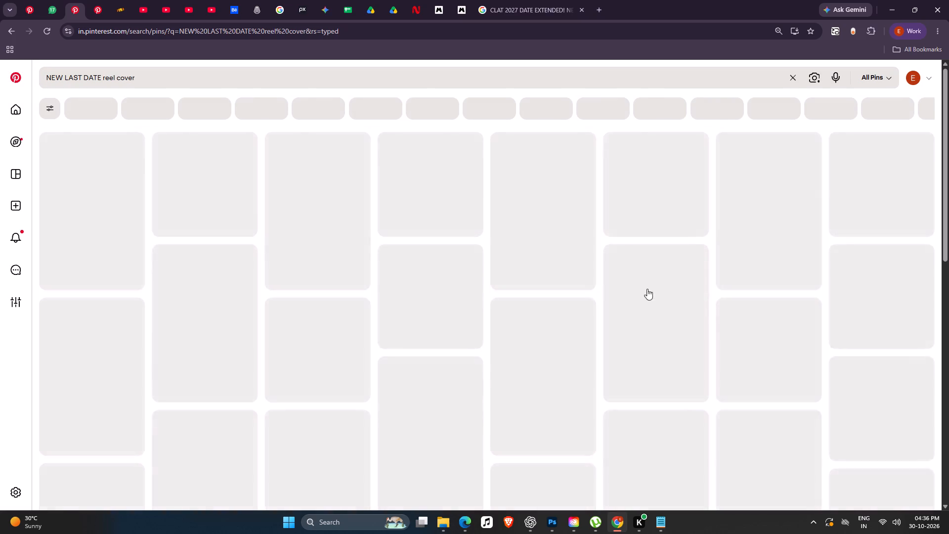
pyautogui.scroll(-7, 559, 359)
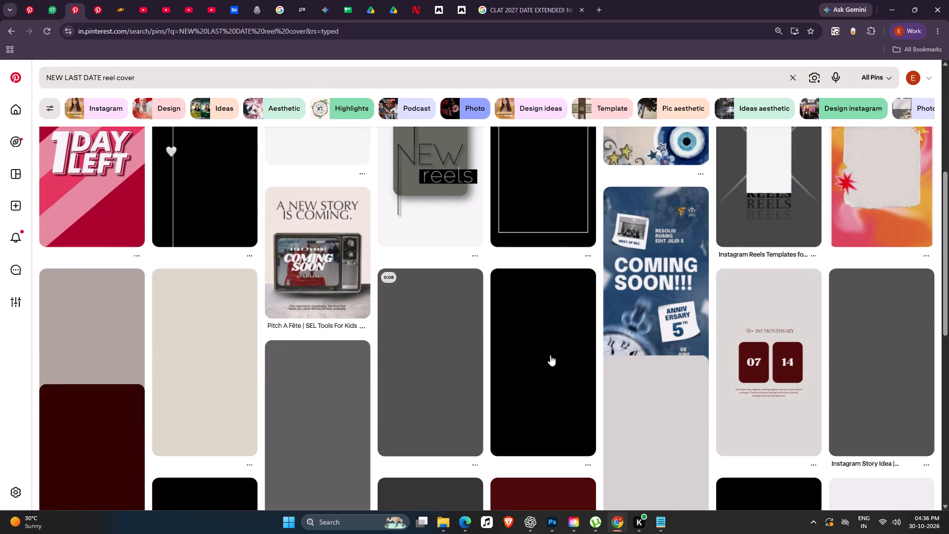
pyautogui.scroll(-5, 550, 355)
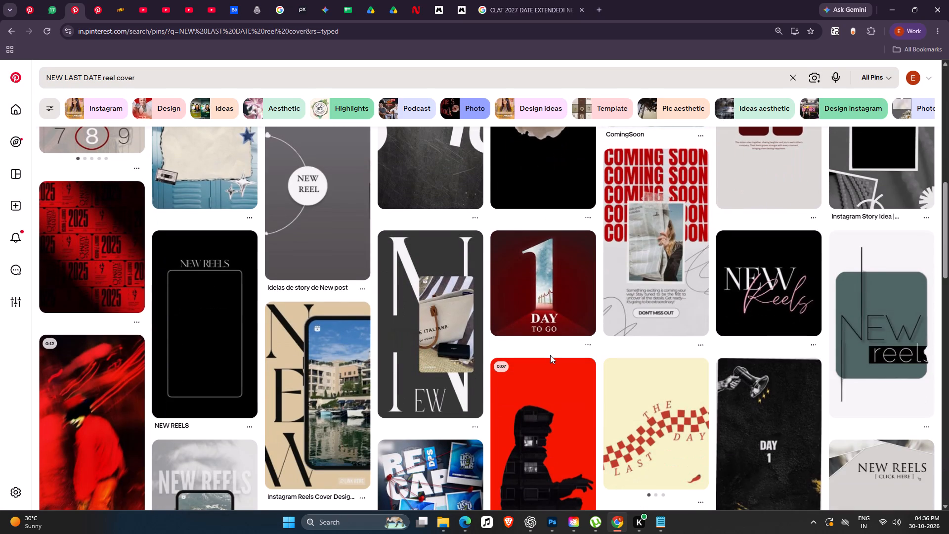
pyautogui.scroll(-16, 550, 355)
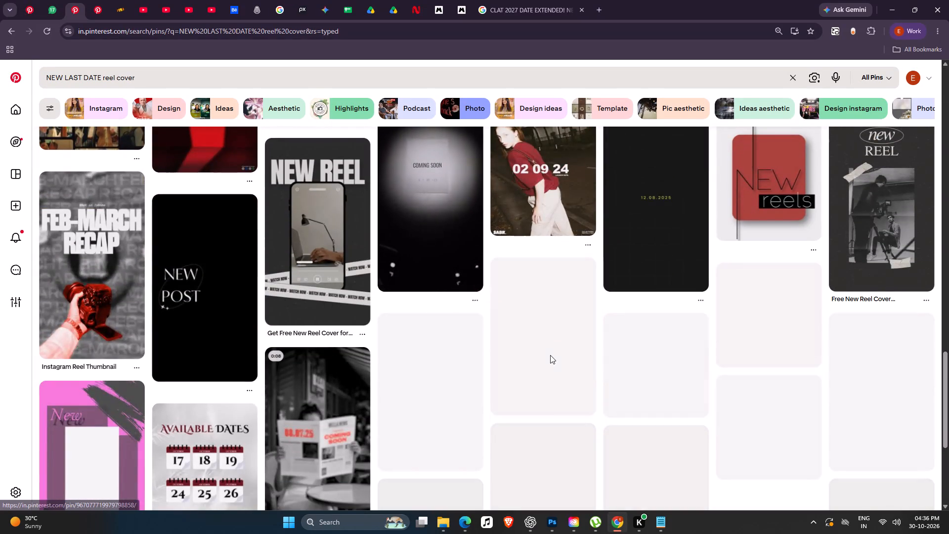
pyautogui.scroll(-12, 550, 355)
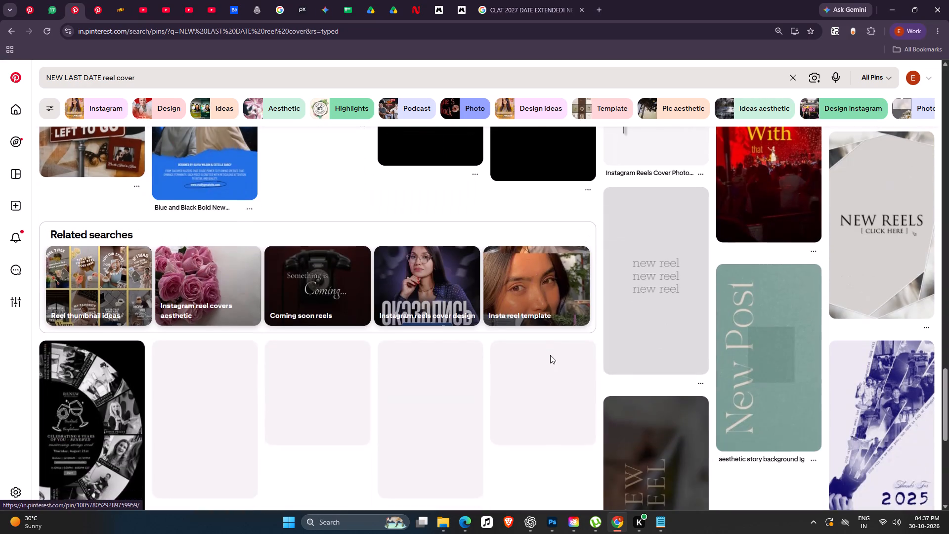
pyautogui.scroll(-5, 550, 355)
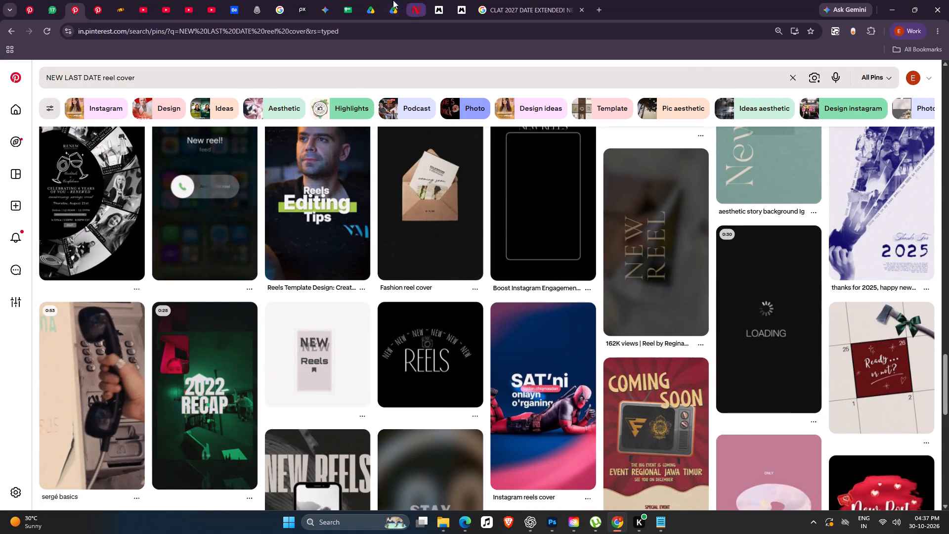
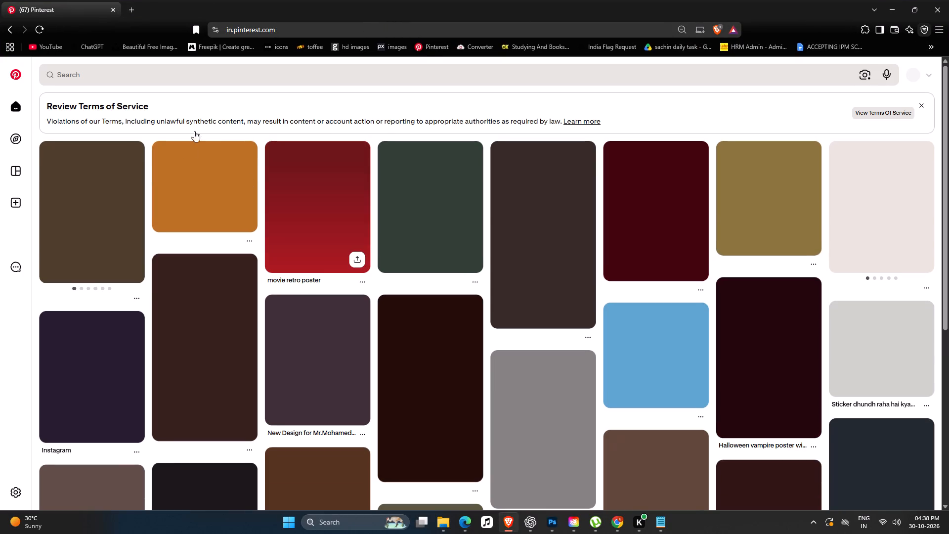
# Switch to Pinterest in the Brave browser and search it for "reel cover ides".
pyautogui.click(69, 72)
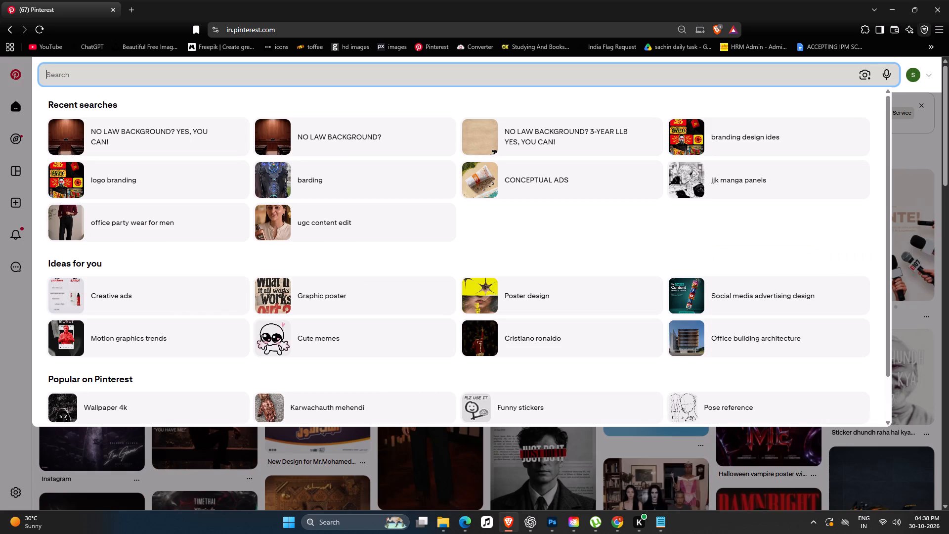
pyautogui.write('reel pov')
pyautogui.press('BackSpace')
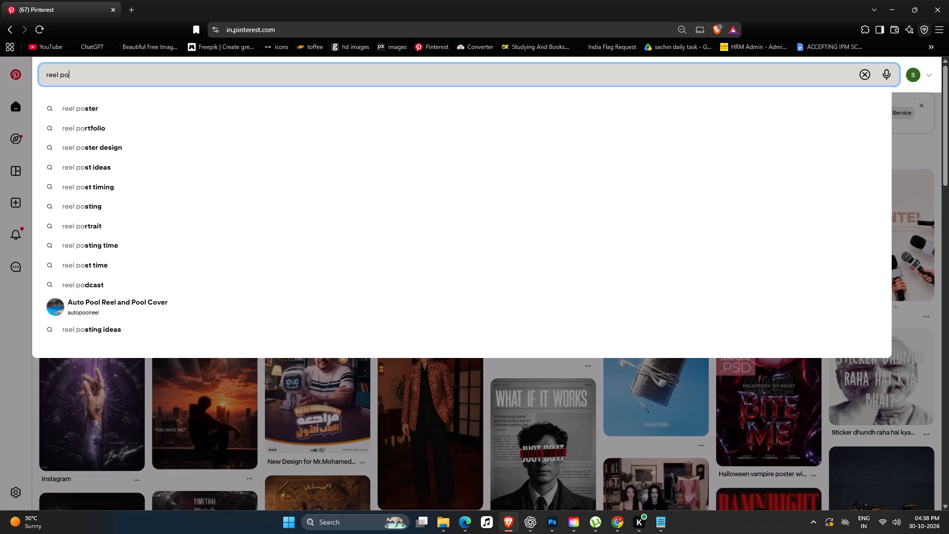
pyautogui.press('Insert')
pyautogui.press('BackSpace')
pyautogui.press('BackSpace')
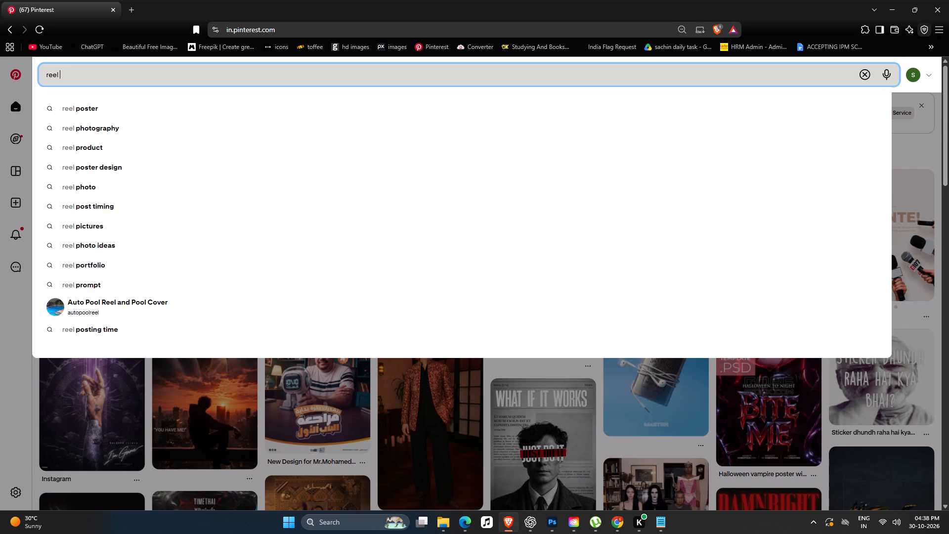
pyautogui.write('cover if')
pyautogui.press('BackSpace')
pyautogui.write('des')
pyautogui.press('Return')
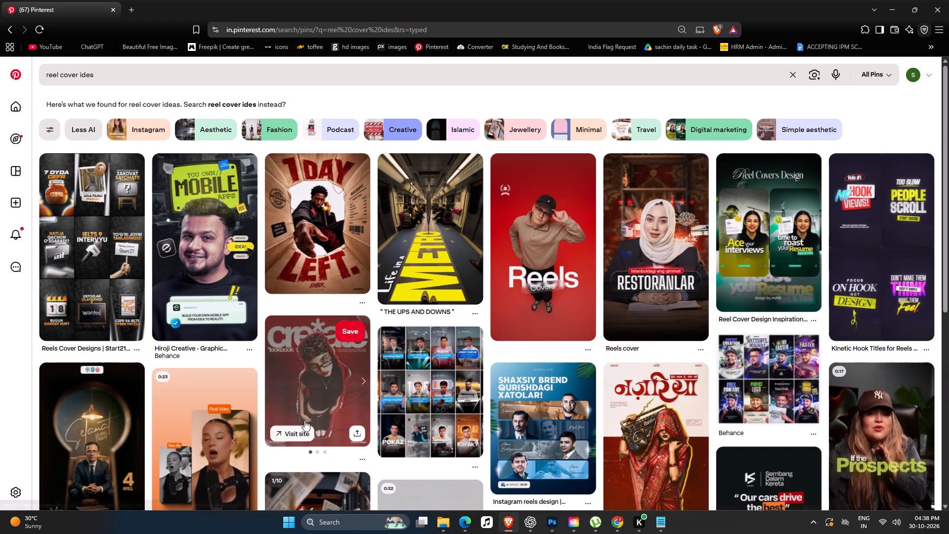
# Look through the reel cover results for layout and typography references.
pyautogui.scroll(-9, 312, 388)
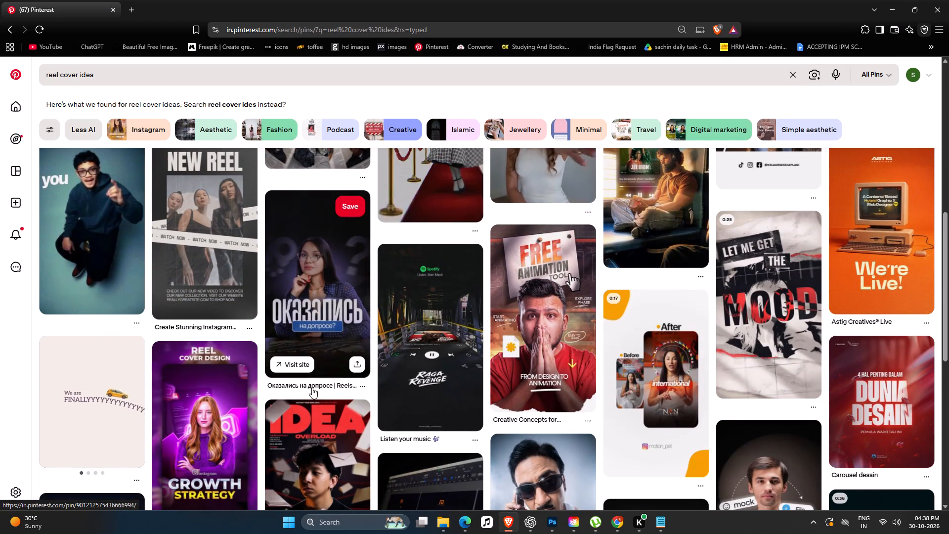
pyautogui.scroll(-6, 312, 388)
pyautogui.scroll(3, 312, 388)
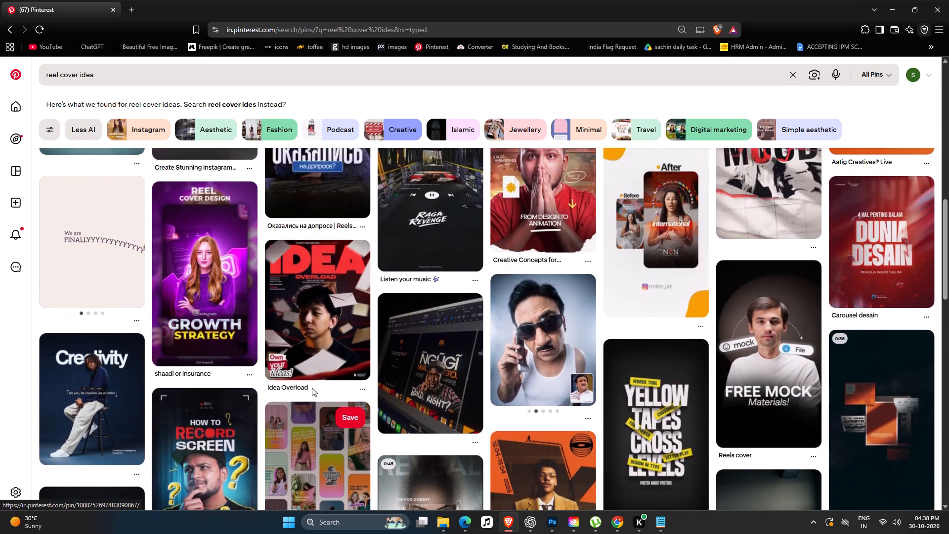
pyautogui.scroll(-15, 312, 388)
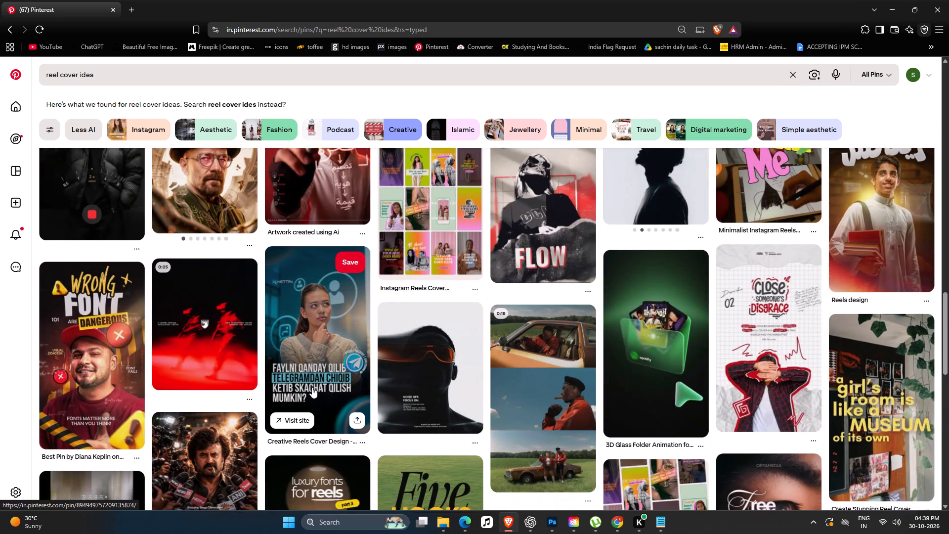
pyautogui.scroll(-6, 312, 387)
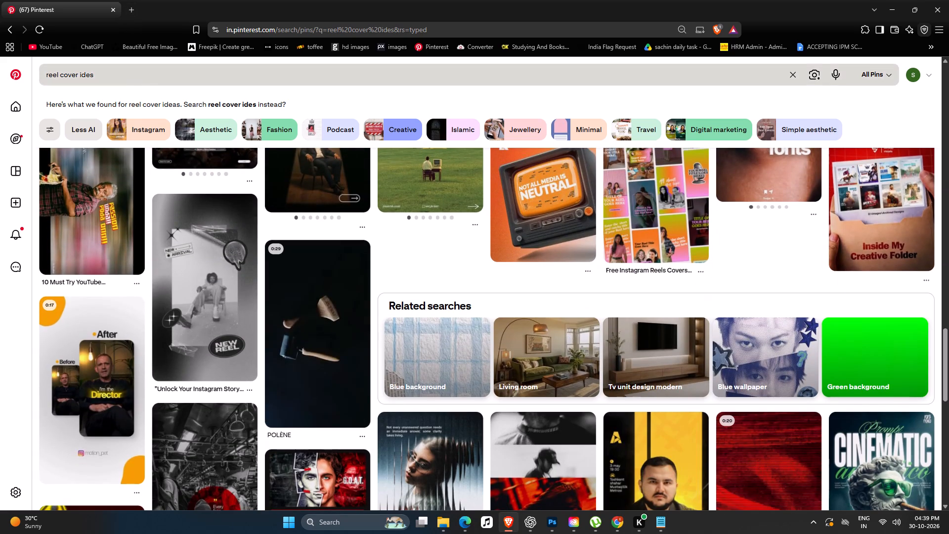
# Narrow the Pinterest search to "reel cover ides student".
pyautogui.click(114, 69)
pyautogui.press('space')
pyautogui.write('student')
pyautogui.press('Return')
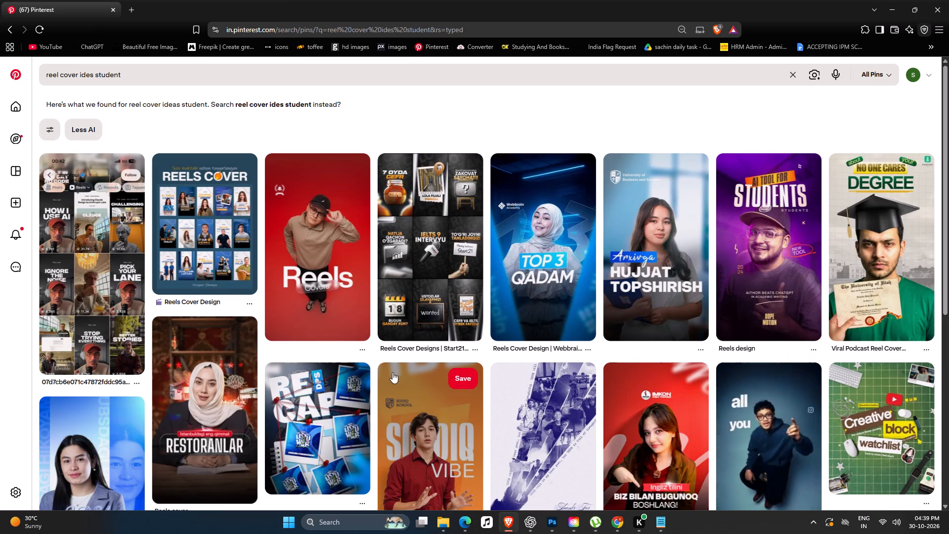
# Look through the student reel cover results for designs that would suit the CLAT 2027 cover.
pyautogui.scroll(-1, 392, 372)
pyautogui.scroll(2, 392, 372)
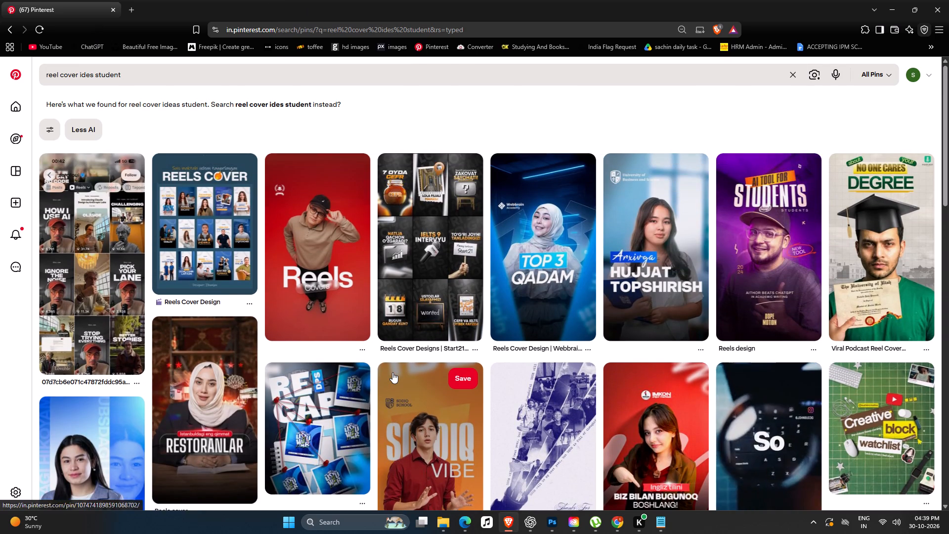
pyautogui.scroll(-1, 397, 372)
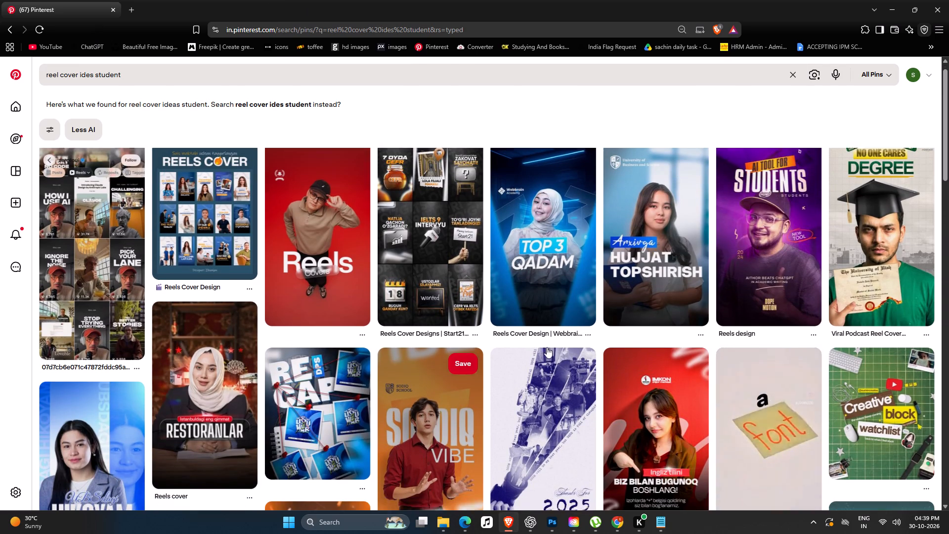
pyautogui.scroll(-6, 392, 393)
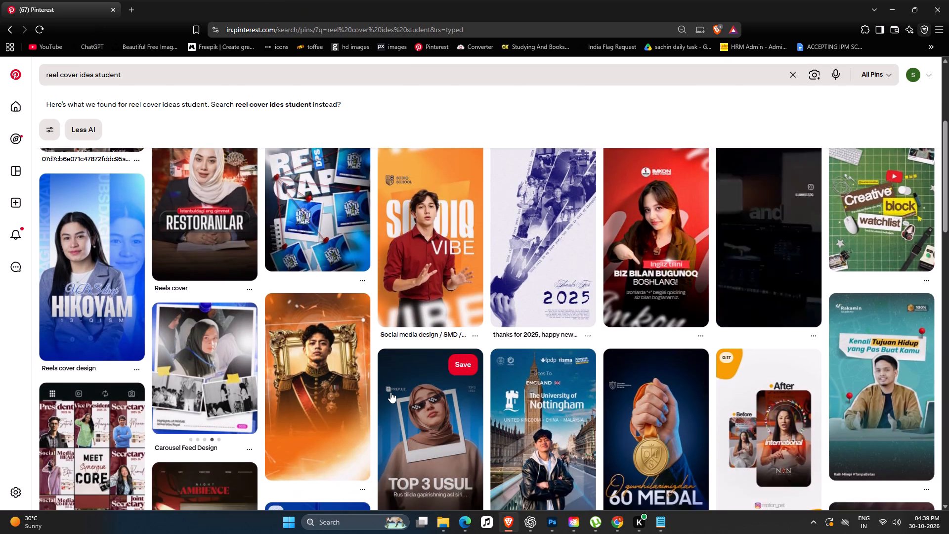
pyautogui.scroll(-6, 390, 392)
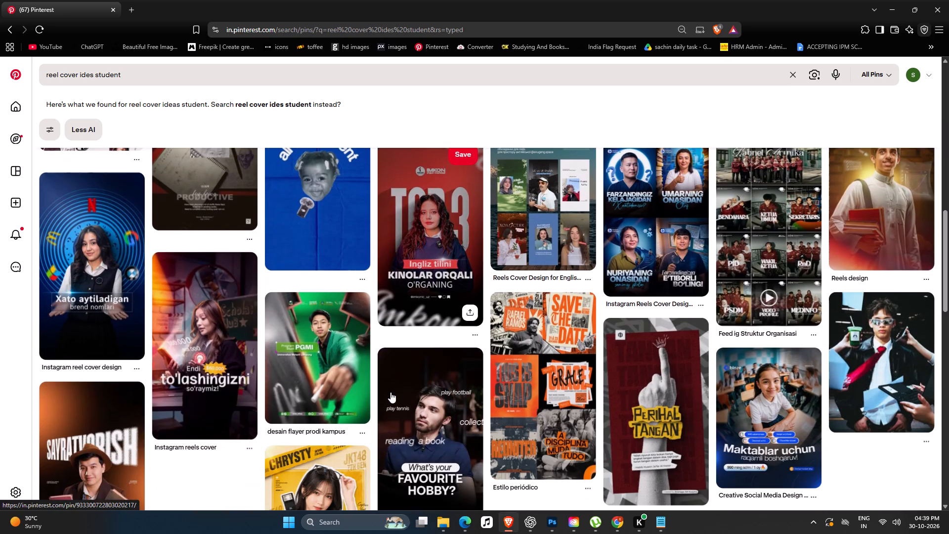
pyautogui.scroll(-6, 390, 392)
pyautogui.scroll(1, 390, 392)
pyautogui.scroll(-6, 390, 392)
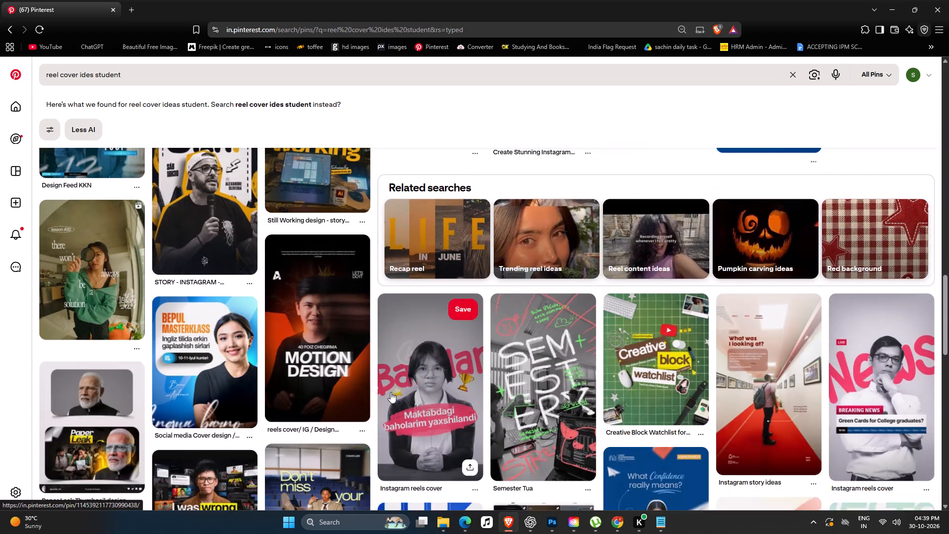
pyautogui.scroll(-6, 390, 392)
pyautogui.scroll(1, 390, 392)
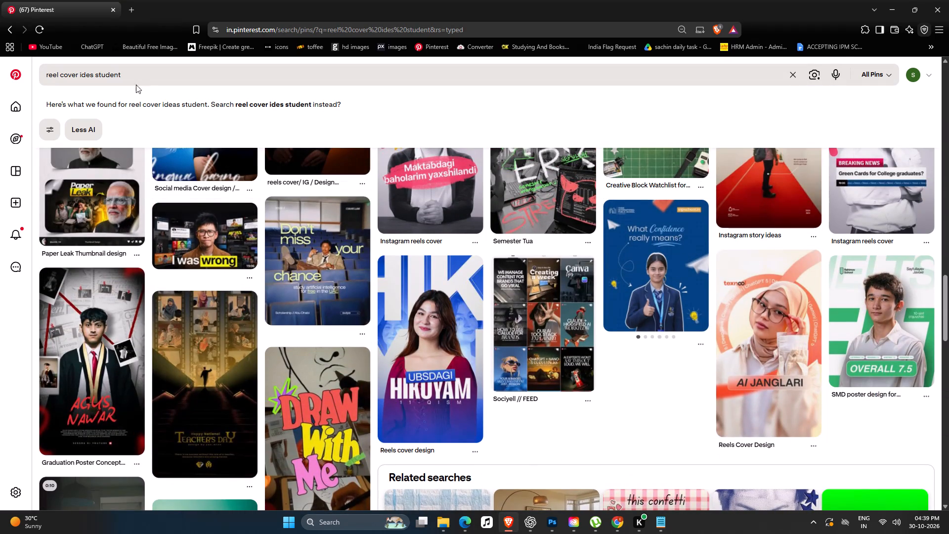
# Replace "student" in the Pinterest search with "collges" and run the search.
pyautogui.click(138, 74)
pyautogui.press('BackSpace')
pyautogui.press('BackSpace')
pyautogui.press('BackSpace')
pyautogui.press('BackSpace')
pyautogui.press('BackSpace')
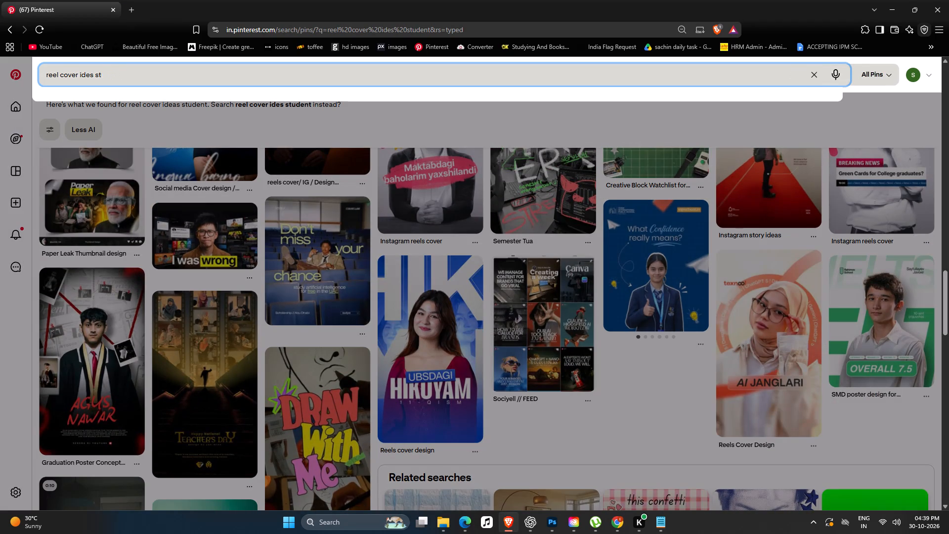
pyautogui.press('BackSpace')
pyautogui.press('BackSpace')
pyautogui.write('collges')
pyautogui.press('Return')
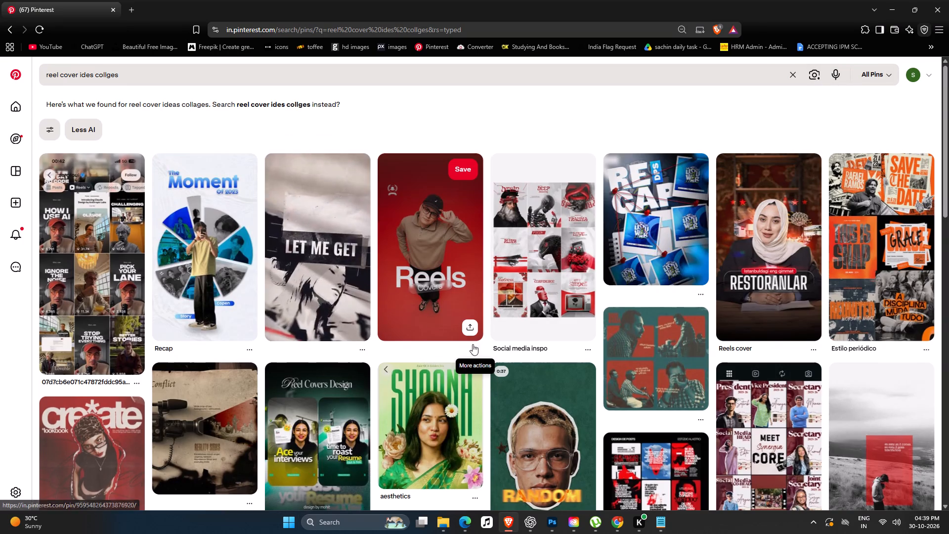
# Look through the "reel cover ides collges" results for a suitable cover reference.
pyautogui.scroll(-17, 473, 344)
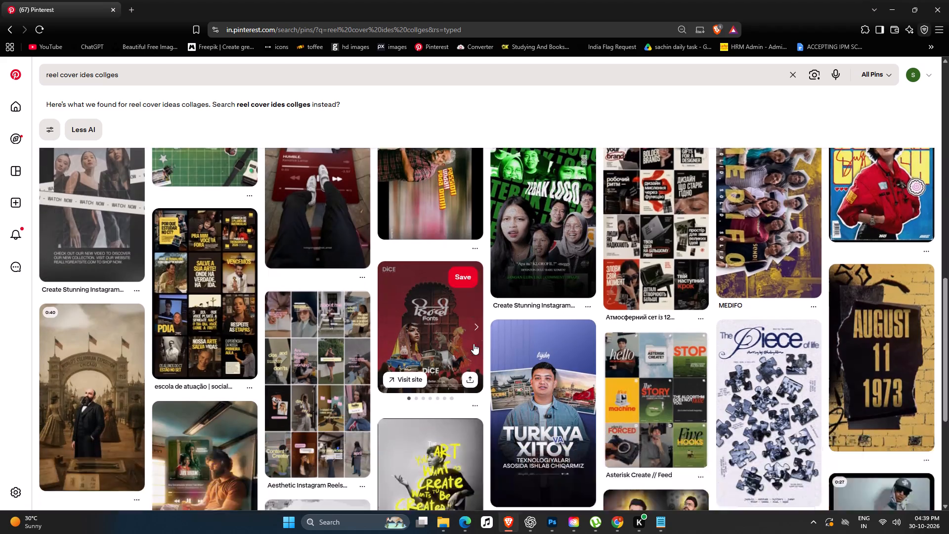
pyautogui.scroll(-9, 474, 344)
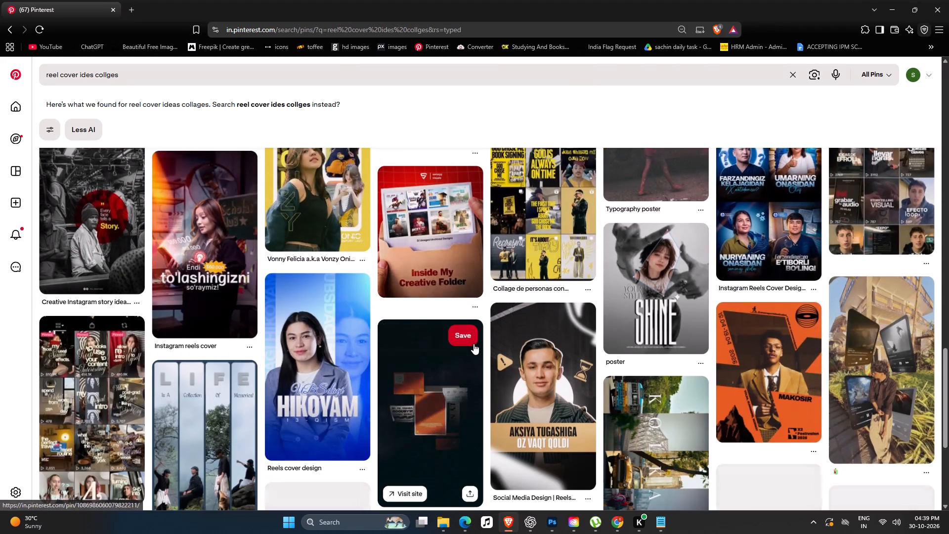
pyautogui.scroll(-18, 474, 344)
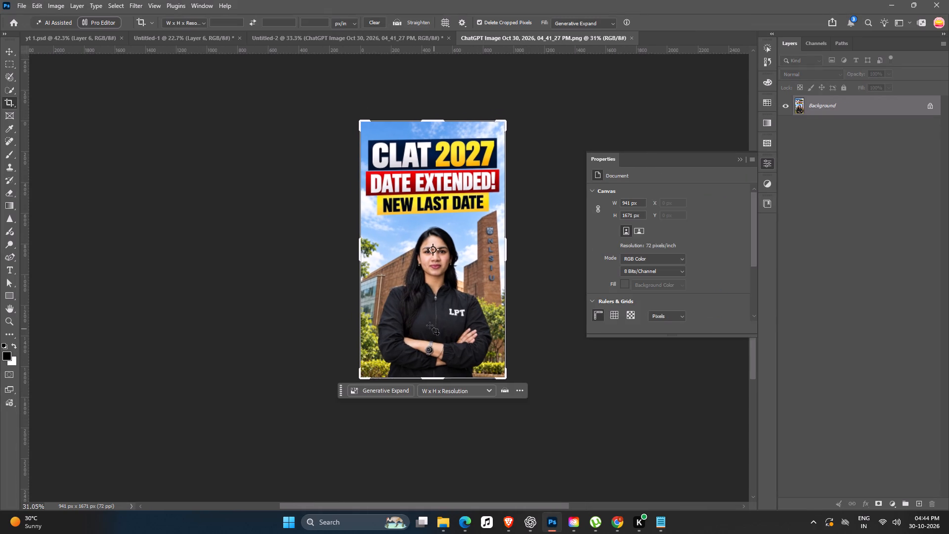
# Select the cover's subject automatically, with the Move tool active in the smart object document.
pyautogui.click(7, 51)
pyautogui.click(42, 125)
pyautogui.press('space')
pyautogui.press('space')
pyautogui.moveTo(429, 348); pyautogui.dragTo(430, 353)
pyautogui.scroll(4, 466, 337)
pyautogui.click(466, 337)
pyautogui.click(494, 418)
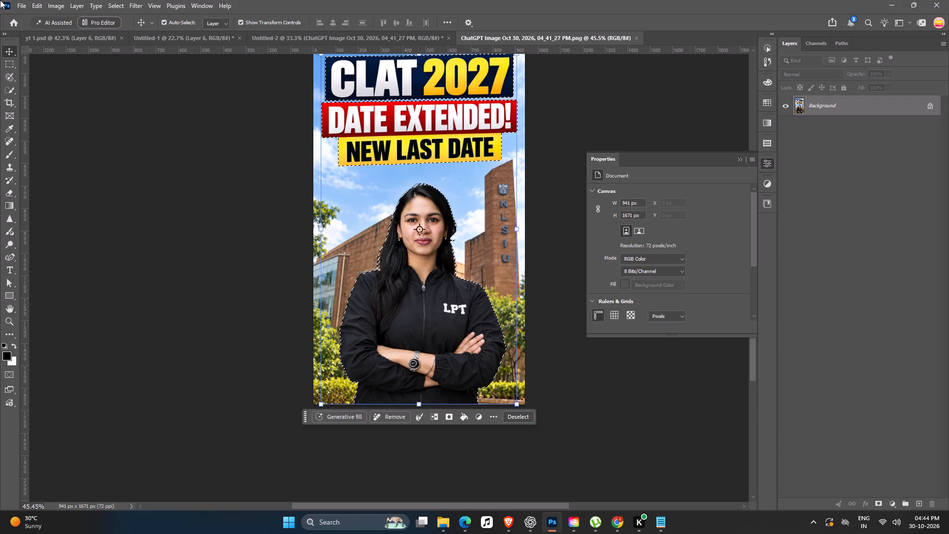
# Subtract the three headline bands from the subject selection with the Selection Brush and copy the remaining woman onto a new layer.
pyautogui.click(15, 77)
pyautogui.press('space')
pyautogui.press('space')
pyautogui.press('space')
pyautogui.press('space')
pyautogui.moveTo(318, 244); pyautogui.dragTo(313, 312)
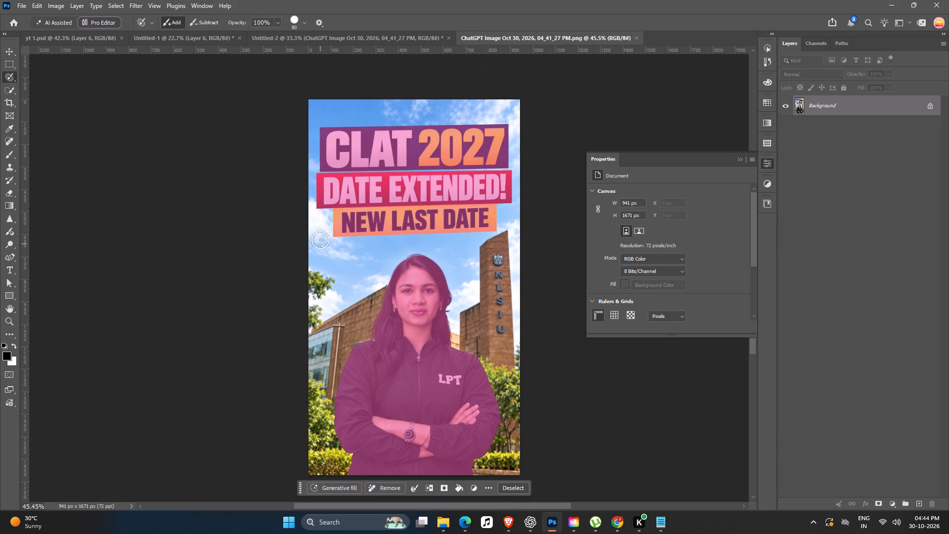
pyautogui.moveTo(323, 229); pyautogui.dragTo(382, 231)
pyautogui.hotkey('ctrl', 'z')
pyautogui.press(']')
pyautogui.press(']')
pyautogui.press(']')
pyautogui.press(']')
pyautogui.keyDown('alt'); pyautogui.moveTo(307, 227); pyautogui.dragTo(402, 222); pyautogui.keyUp('alt')
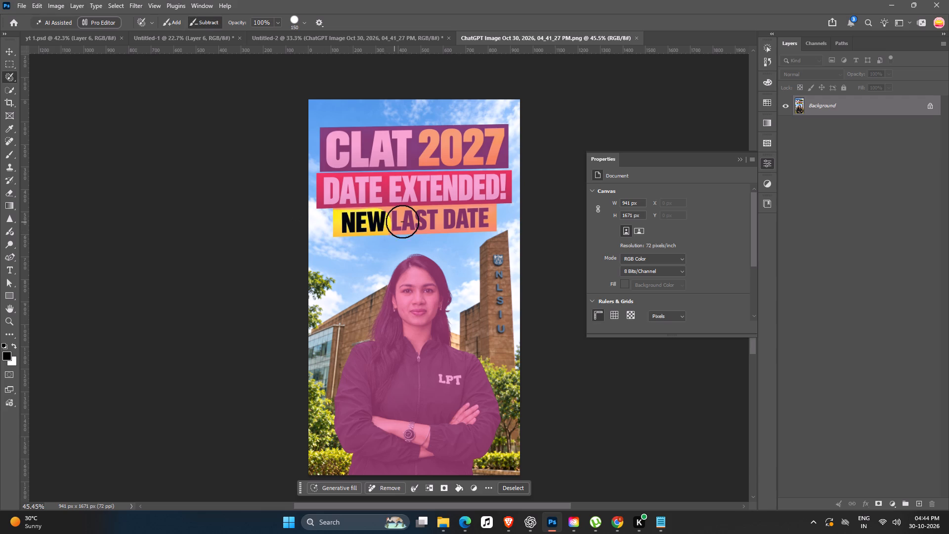
pyautogui.keyDown('alt'); pyautogui.moveTo(402, 222); pyautogui.dragTo(366, 140); pyautogui.keyUp('alt')
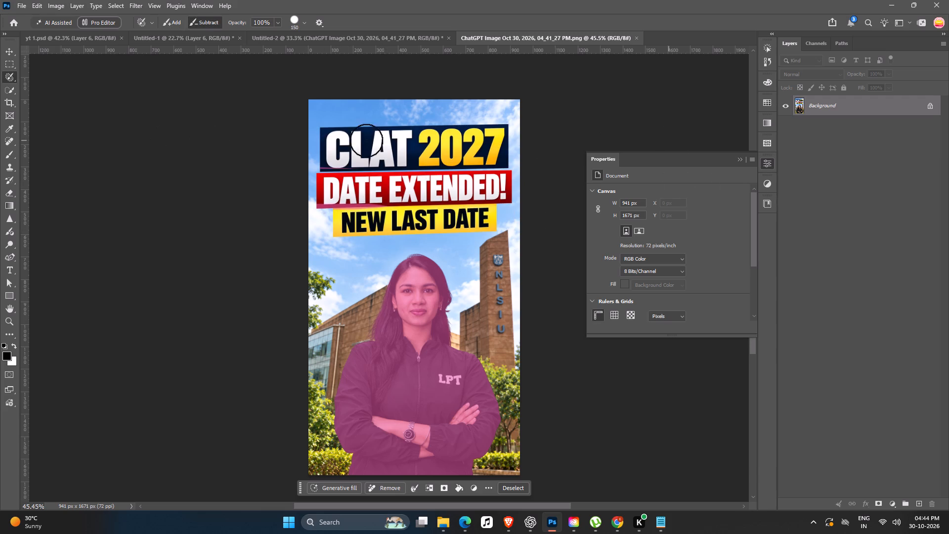
pyautogui.keyDown('alt'); pyautogui.moveTo(366, 140); pyautogui.dragTo(288, 194); pyautogui.keyUp('alt')
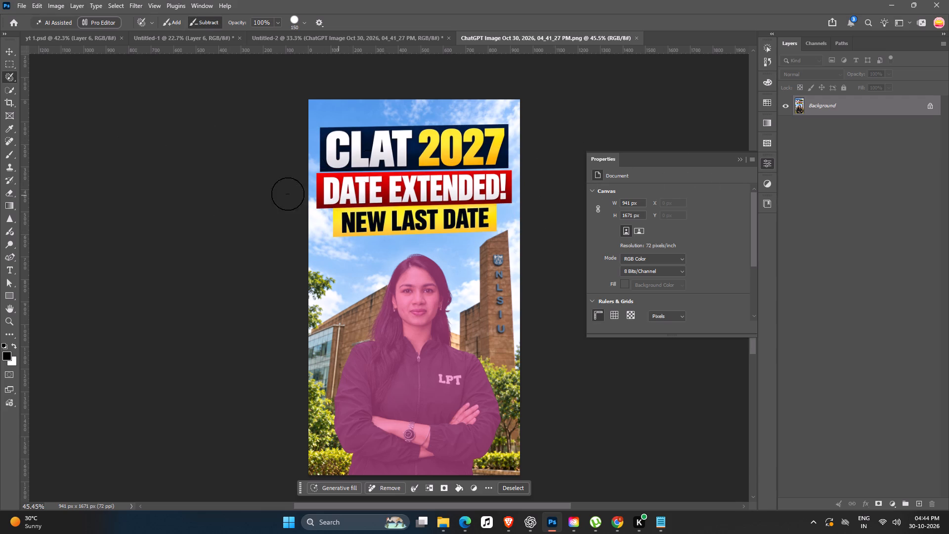
pyautogui.keyDown('alt'); pyautogui.moveTo(288, 194); pyautogui.dragTo(516, 127); pyautogui.keyUp('alt')
pyautogui.hotkey('ctrl', 'j')
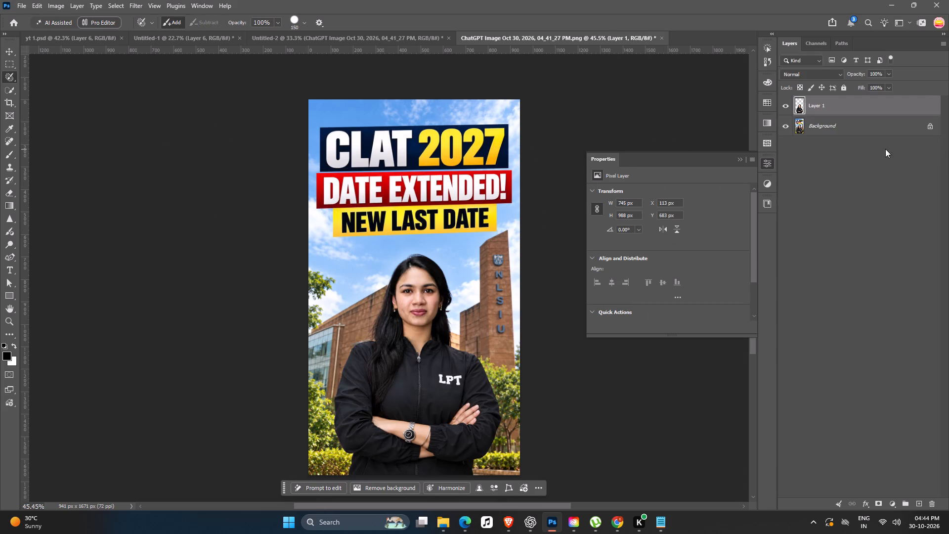
# Copy the cut-out woman's layer to the clipboard with the Move tool active.
pyautogui.keyDown('alt'); pyautogui.scroll(-5, 469, 249); pyautogui.keyUp('alt')
pyautogui.keyDown('ctrl'); pyautogui.scroll(-4, 474, 296); pyautogui.keyUp('ctrl')
pyautogui.press('space')
pyautogui.press('space')
pyautogui.press('space')
pyautogui.click(460, 297)
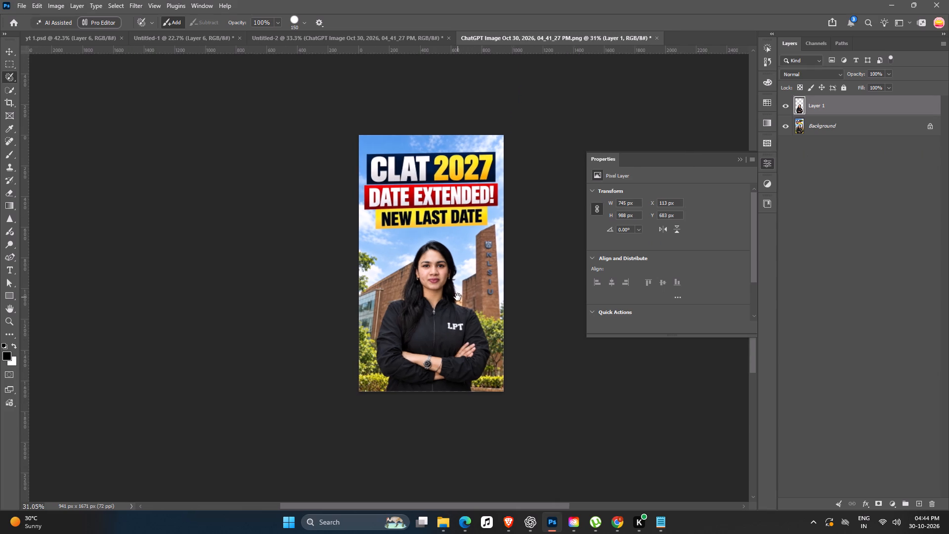
pyautogui.click(12, 56)
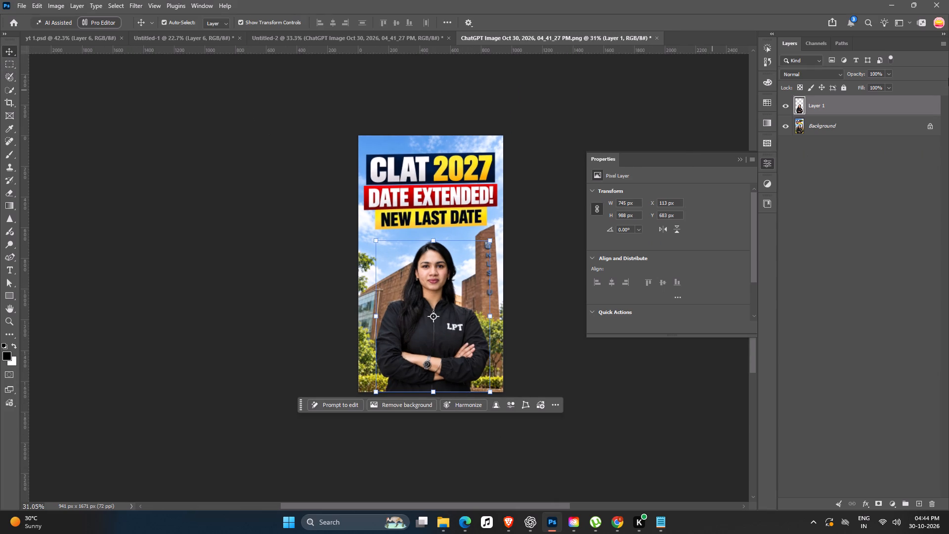
pyautogui.hotkey('ctrl', 'c')
pyautogui.hotkey('ctrl', 'c')
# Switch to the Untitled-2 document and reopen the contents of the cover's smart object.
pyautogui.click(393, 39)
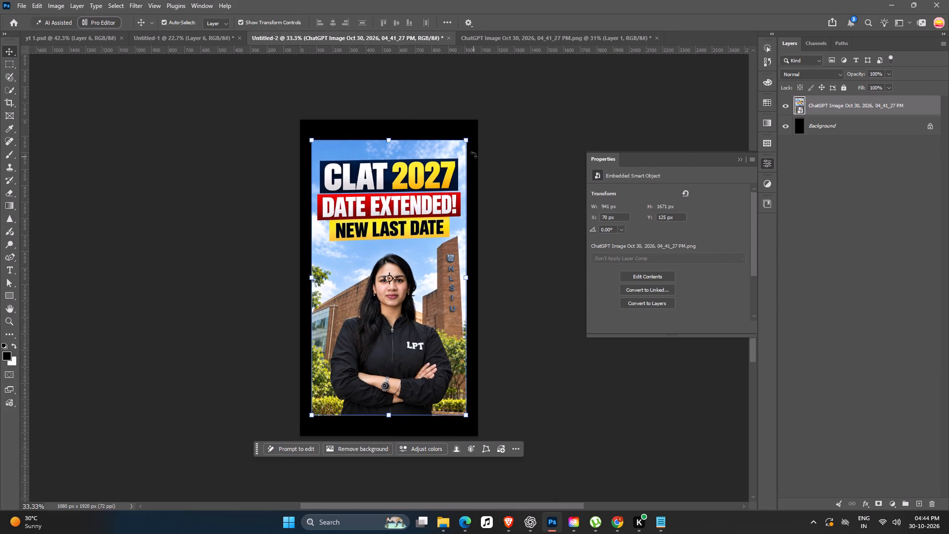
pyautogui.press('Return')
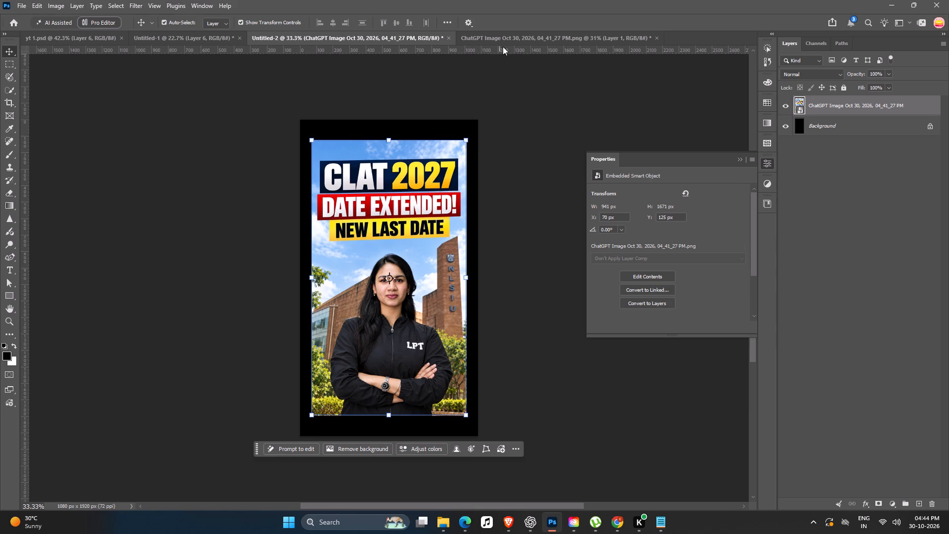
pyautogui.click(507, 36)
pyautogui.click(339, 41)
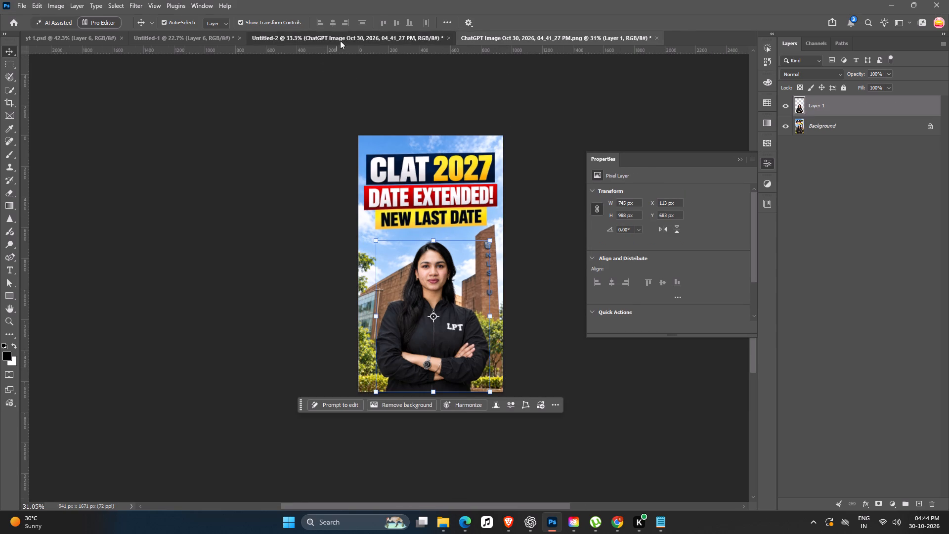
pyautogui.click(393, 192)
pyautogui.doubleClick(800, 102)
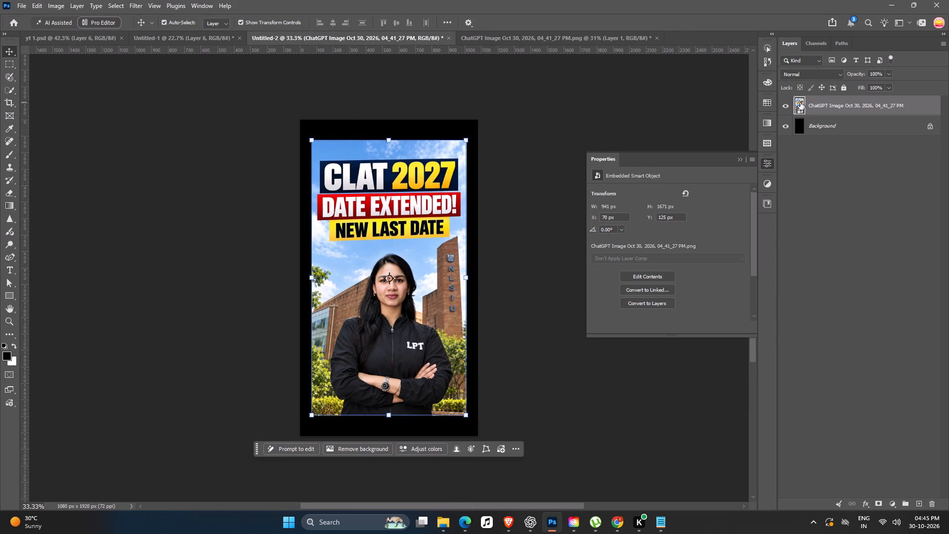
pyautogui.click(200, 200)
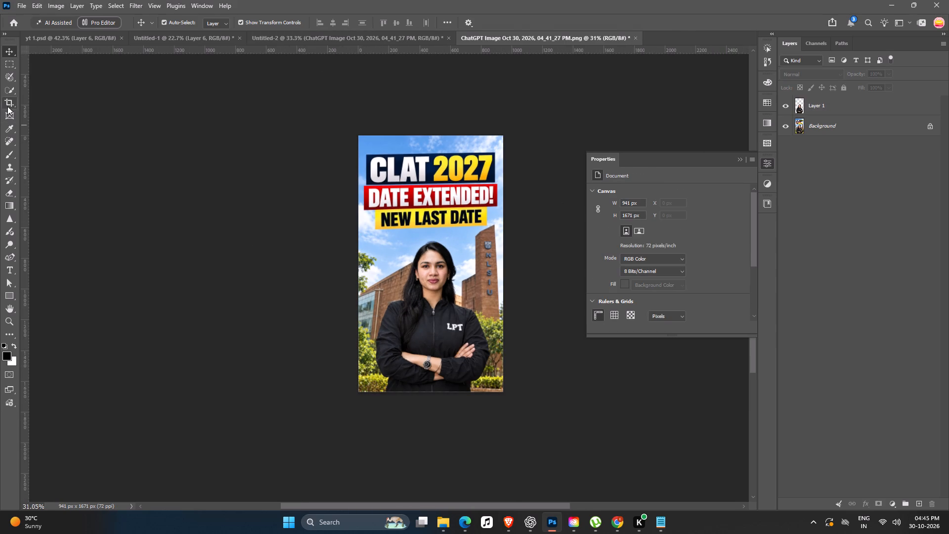
# Extend the canvas above the cover to about 941 × 1877 px with the Crop tool, filling it with Generative Expand.
pyautogui.click(7, 106)
pyautogui.moveTo(423, 133); pyautogui.dragTo(428, 117)
pyautogui.click(588, 21)
pyautogui.click(580, 38)
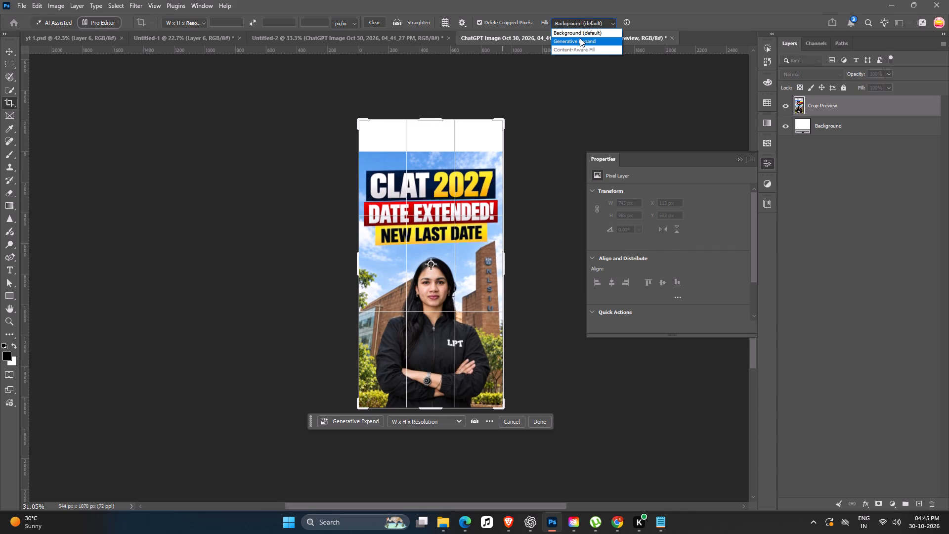
pyautogui.press('Return')
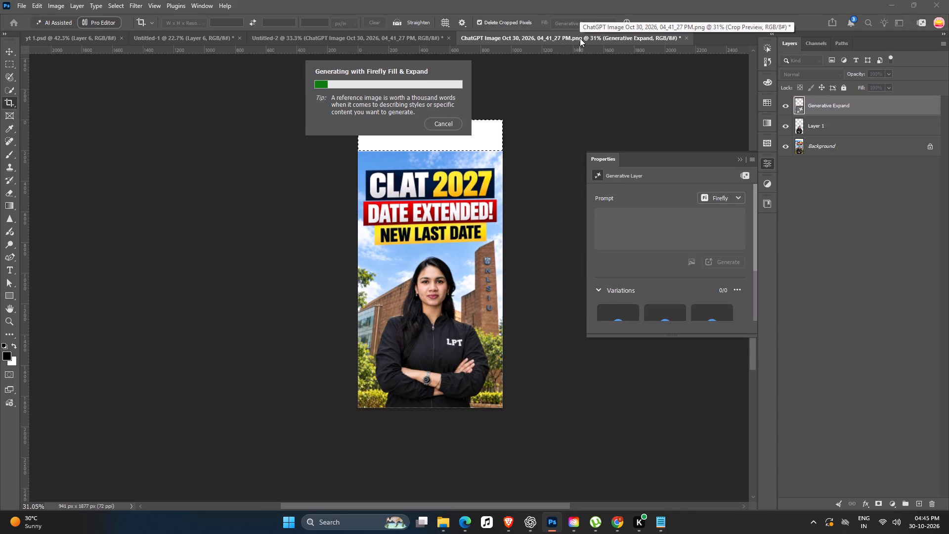
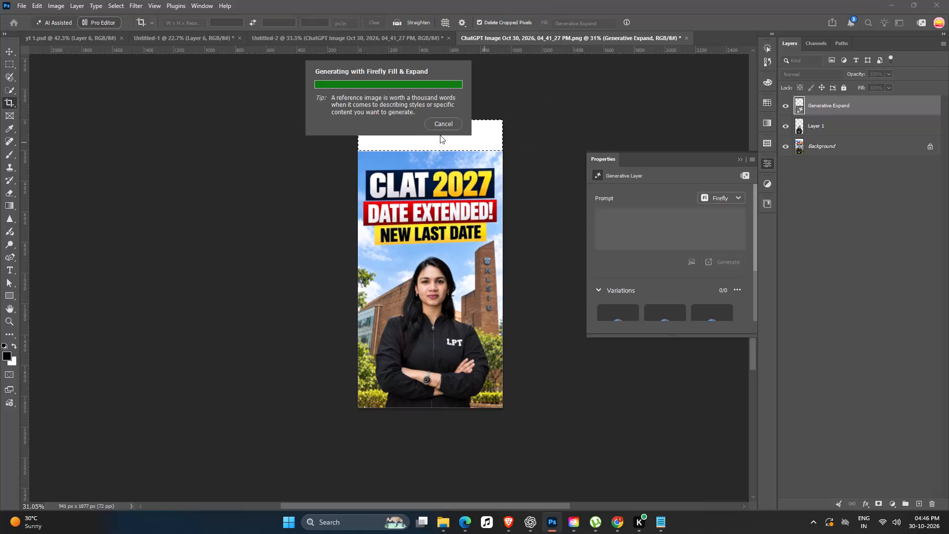
# Stop the Generative Expand and undo the canvas extension above the cover.
pyautogui.click(448, 125)
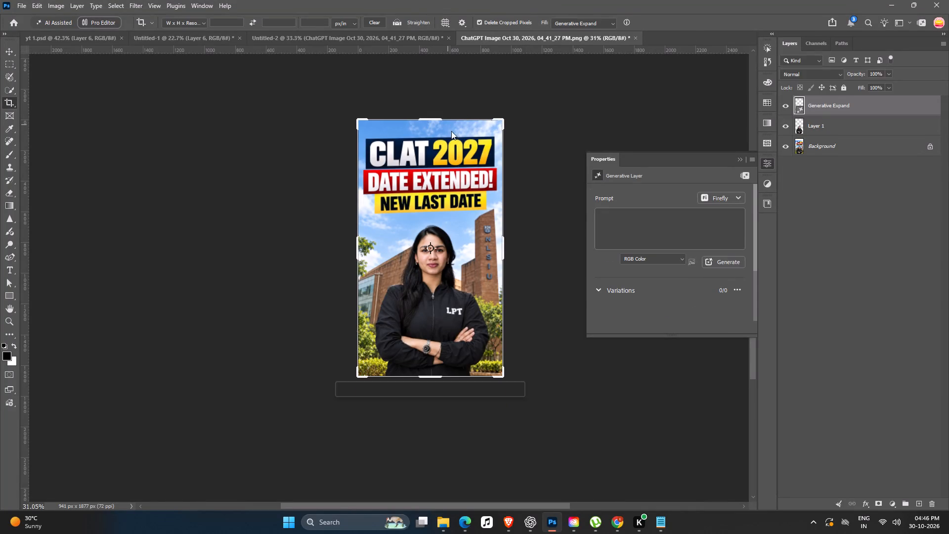
pyautogui.press('space')
pyautogui.moveTo(459, 217); pyautogui.dragTo(450, 221)
pyautogui.press('v')
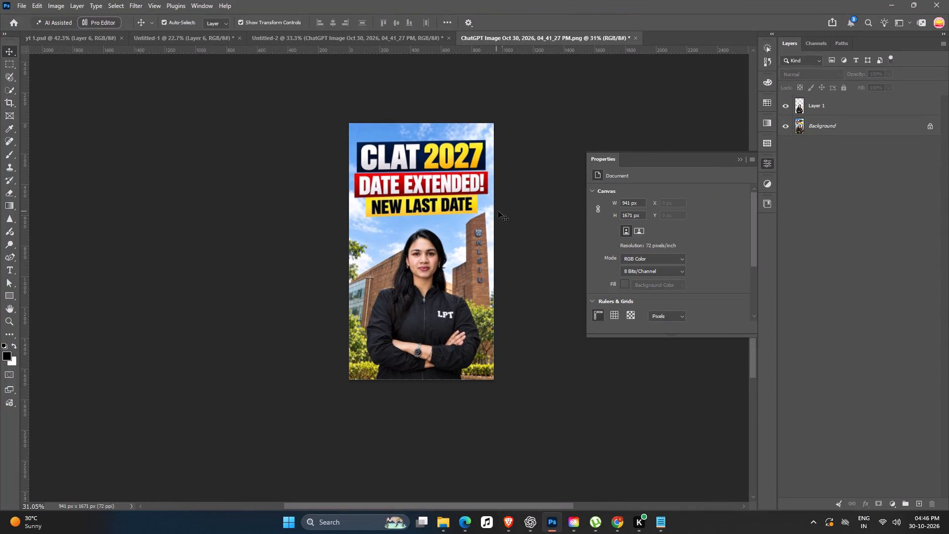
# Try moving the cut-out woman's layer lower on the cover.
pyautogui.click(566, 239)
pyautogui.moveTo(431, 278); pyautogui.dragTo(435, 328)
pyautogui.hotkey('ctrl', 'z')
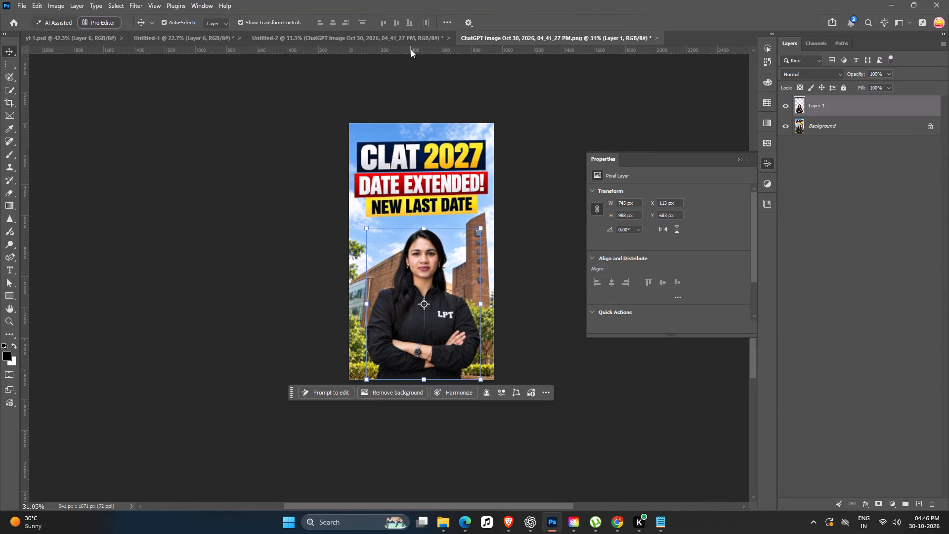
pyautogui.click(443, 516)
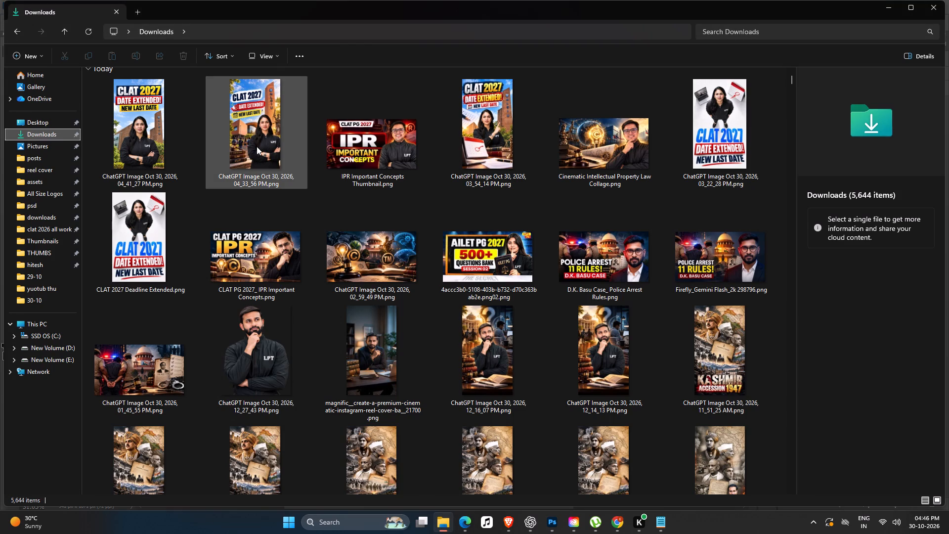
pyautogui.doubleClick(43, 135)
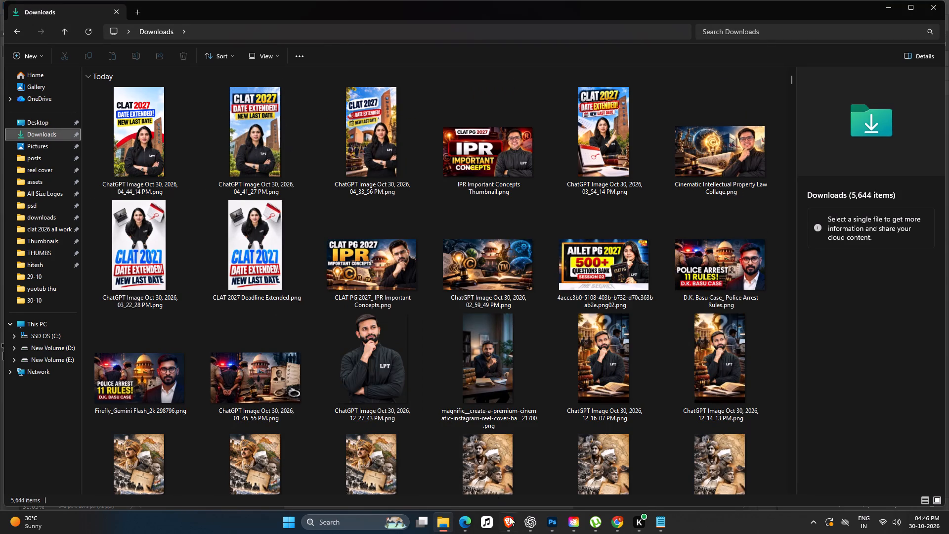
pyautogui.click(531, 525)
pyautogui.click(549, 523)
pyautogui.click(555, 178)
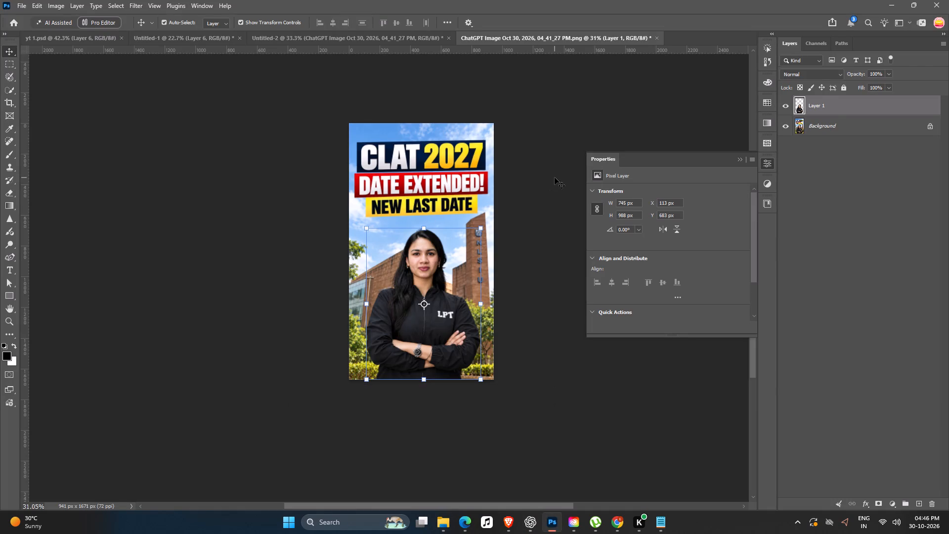
# Undo the copied woman's layer, clear the selection, and try to move the remaining Background image lower.
pyautogui.moveTo(393, 189); pyautogui.dragTo(399, 236)
pyautogui.hotkey('ctrl', 'z')
pyautogui.click(609, 98)
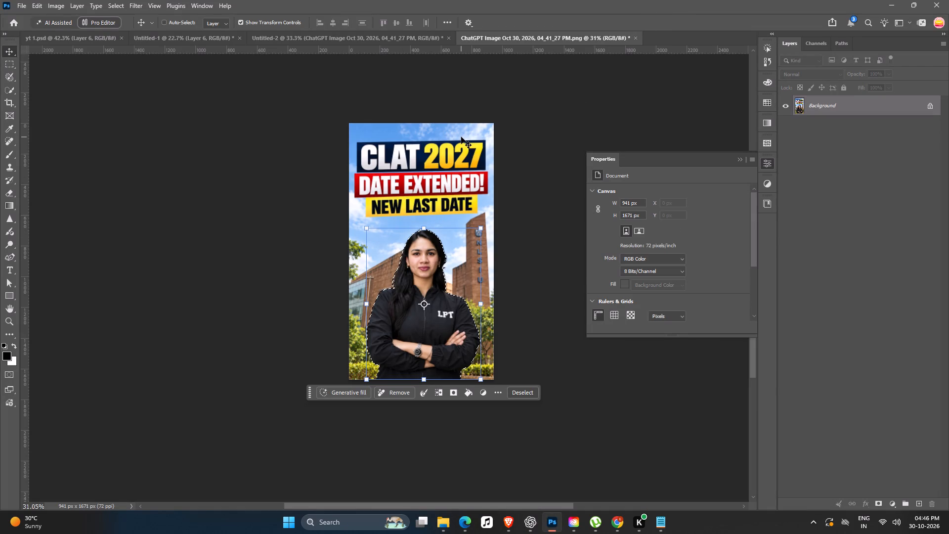
pyautogui.hotkey('ctrl', 'd')
pyautogui.moveTo(451, 207); pyautogui.dragTo(452, 241)
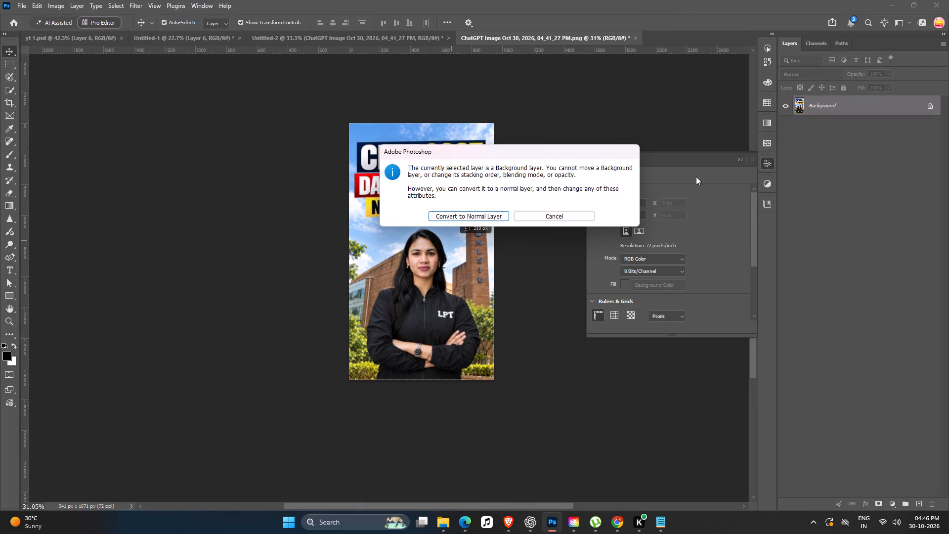
pyautogui.click(585, 214)
# In the Untitled-2 document, move the cover image down and scale it to about 1108 × 1966 px, spanning the canvas width.
pyautogui.click(372, 43)
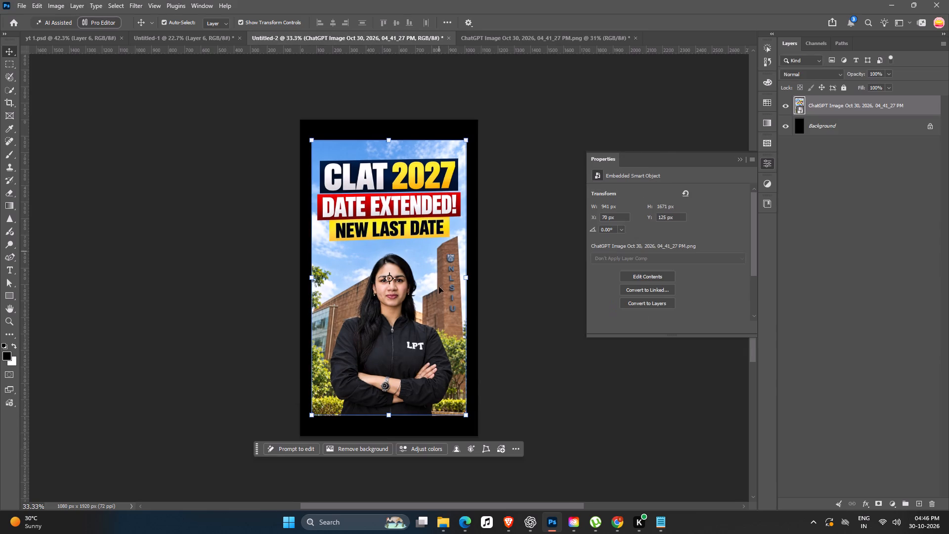
pyautogui.press('space')
pyautogui.press('space')
pyautogui.moveTo(429, 328); pyautogui.dragTo(437, 297)
pyautogui.moveTo(342, 188); pyautogui.dragTo(345, 190)
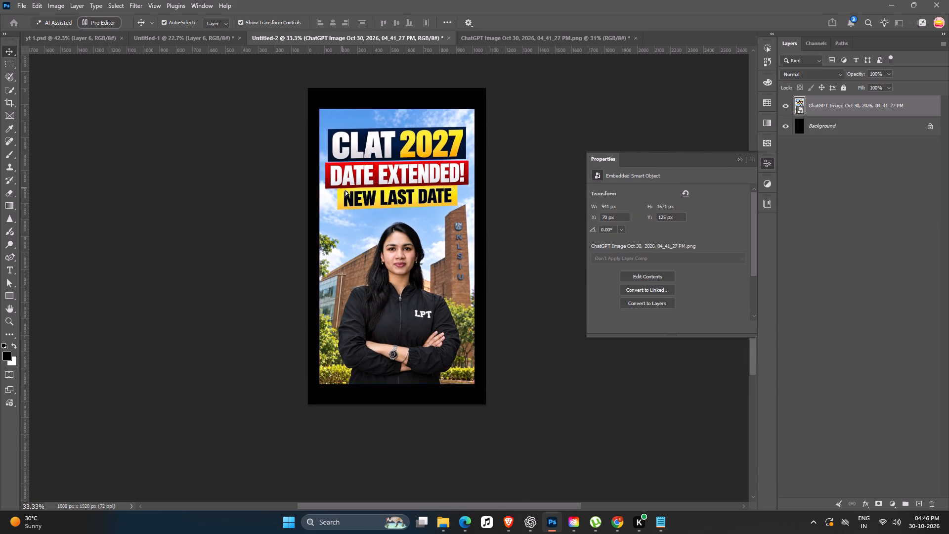
pyautogui.moveTo(345, 190); pyautogui.dragTo(343, 231)
pyautogui.keyDown('alt'); pyautogui.moveTo(477, 149); pyautogui.dragTo(499, 135); pyautogui.keyUp('alt')
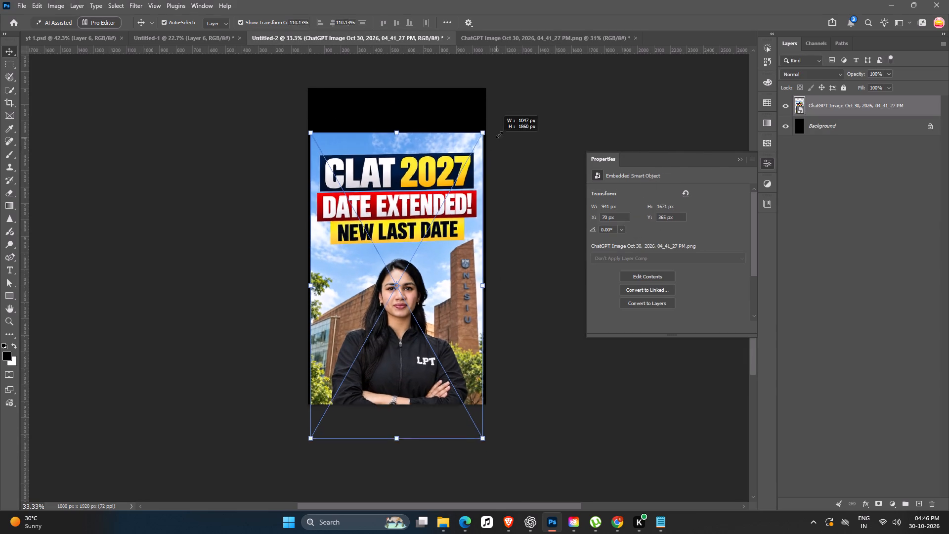
pyautogui.keyDown('alt'); pyautogui.moveTo(499, 135); pyautogui.dragTo(508, 126); pyautogui.keyUp('alt')
pyautogui.keyDown('alt'); pyautogui.moveTo(487, 119); pyautogui.dragTo(472, 118); pyautogui.keyUp('alt')
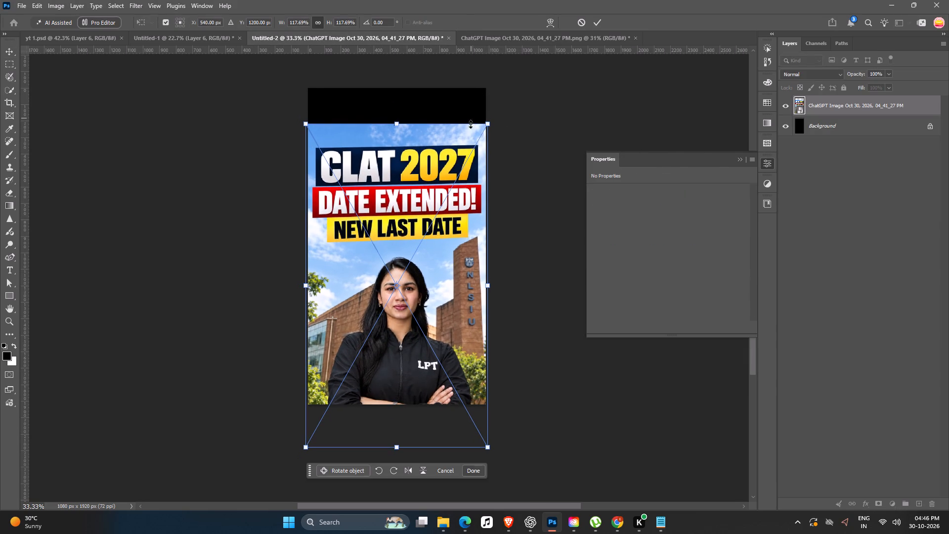
pyautogui.press('Return')
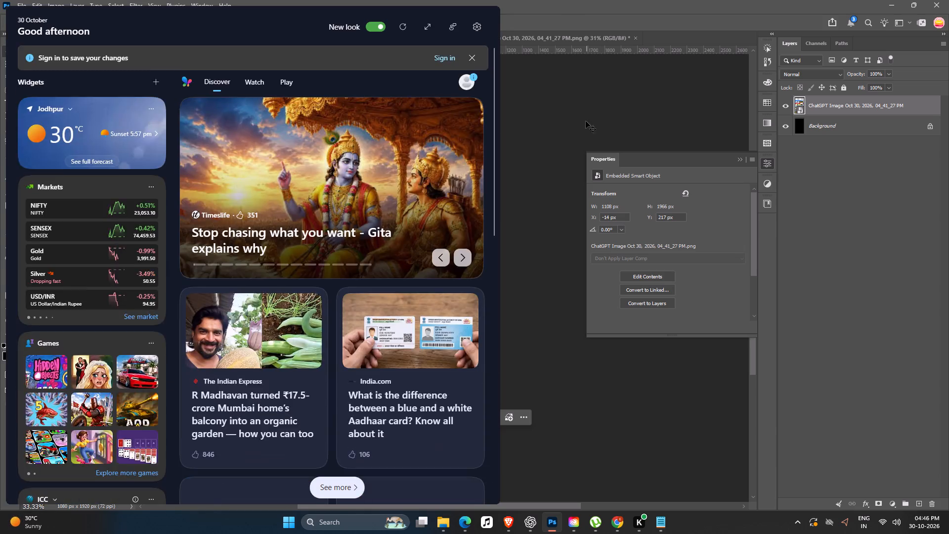
pyautogui.click(572, 118)
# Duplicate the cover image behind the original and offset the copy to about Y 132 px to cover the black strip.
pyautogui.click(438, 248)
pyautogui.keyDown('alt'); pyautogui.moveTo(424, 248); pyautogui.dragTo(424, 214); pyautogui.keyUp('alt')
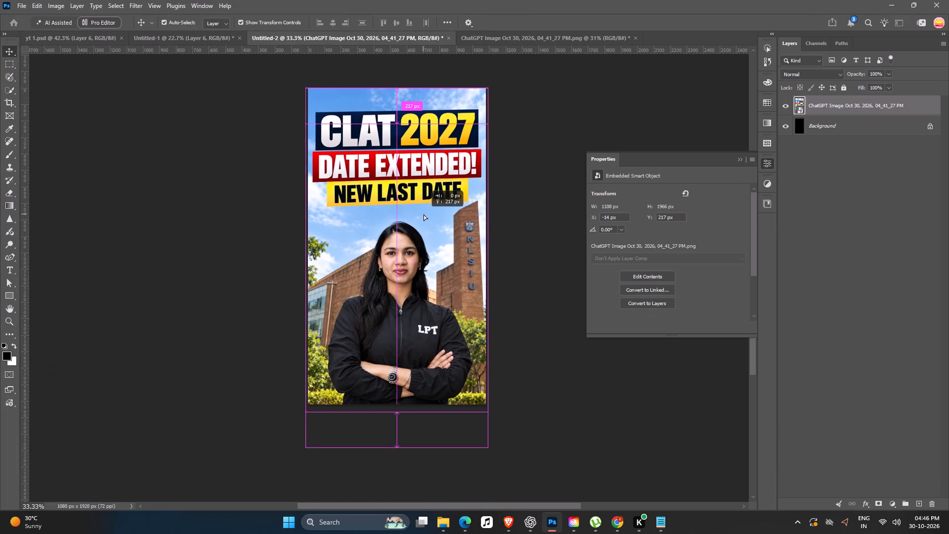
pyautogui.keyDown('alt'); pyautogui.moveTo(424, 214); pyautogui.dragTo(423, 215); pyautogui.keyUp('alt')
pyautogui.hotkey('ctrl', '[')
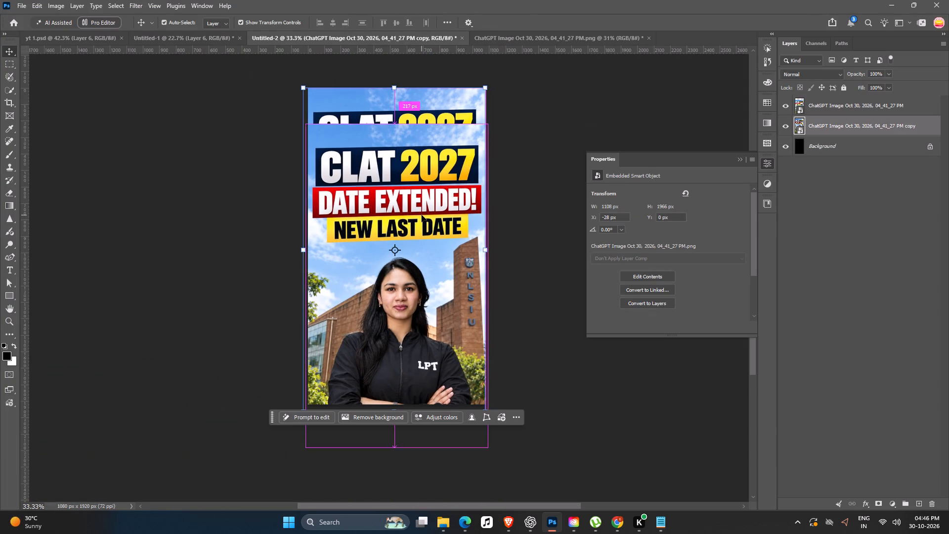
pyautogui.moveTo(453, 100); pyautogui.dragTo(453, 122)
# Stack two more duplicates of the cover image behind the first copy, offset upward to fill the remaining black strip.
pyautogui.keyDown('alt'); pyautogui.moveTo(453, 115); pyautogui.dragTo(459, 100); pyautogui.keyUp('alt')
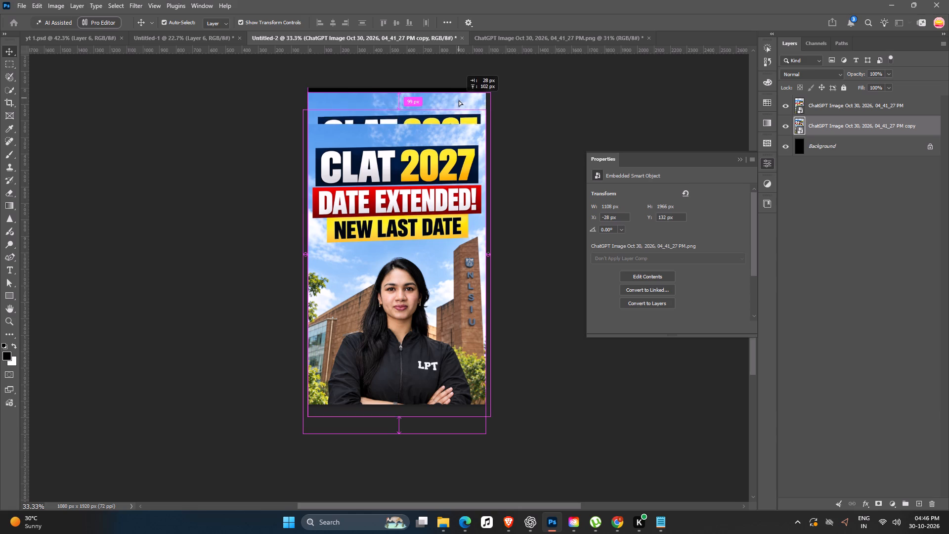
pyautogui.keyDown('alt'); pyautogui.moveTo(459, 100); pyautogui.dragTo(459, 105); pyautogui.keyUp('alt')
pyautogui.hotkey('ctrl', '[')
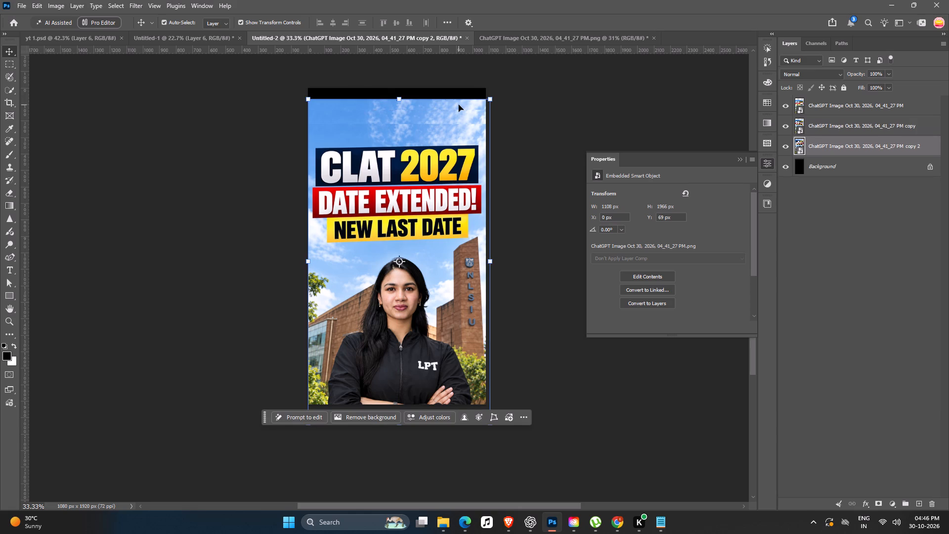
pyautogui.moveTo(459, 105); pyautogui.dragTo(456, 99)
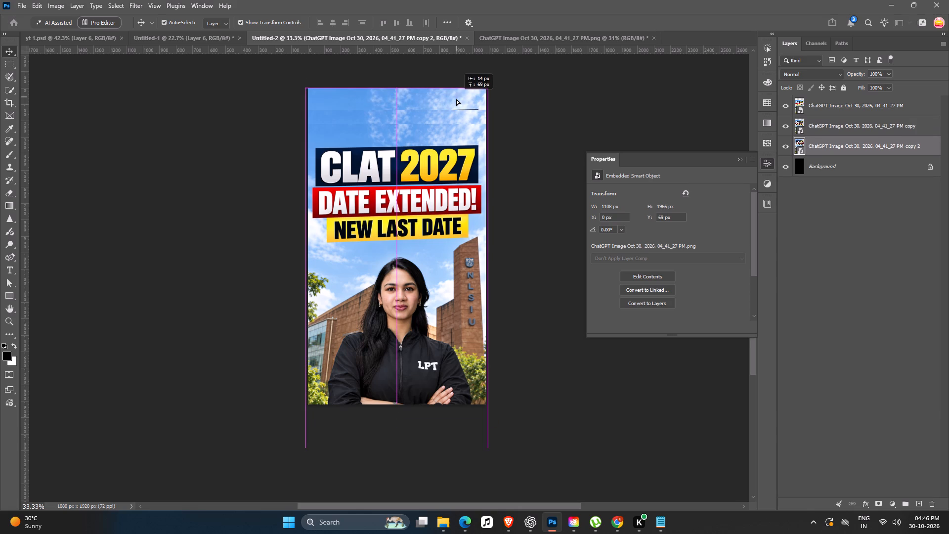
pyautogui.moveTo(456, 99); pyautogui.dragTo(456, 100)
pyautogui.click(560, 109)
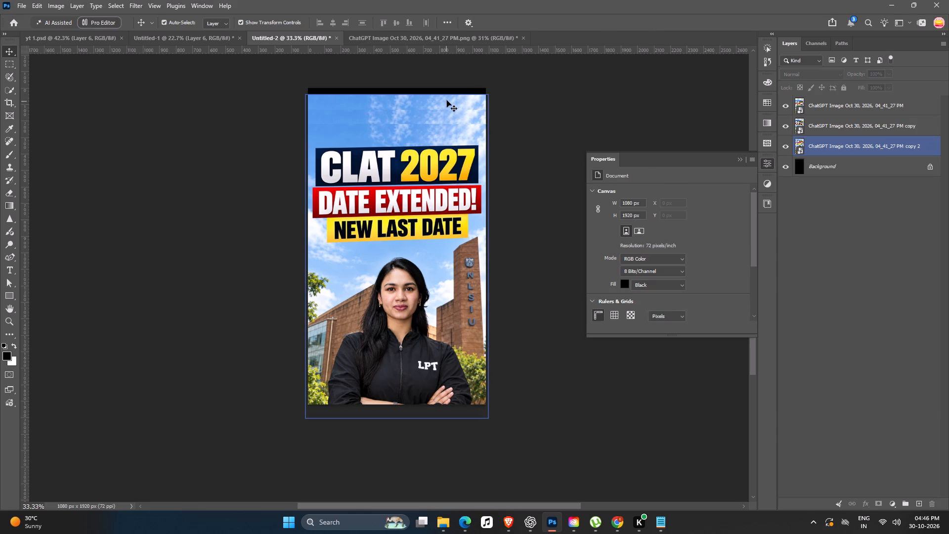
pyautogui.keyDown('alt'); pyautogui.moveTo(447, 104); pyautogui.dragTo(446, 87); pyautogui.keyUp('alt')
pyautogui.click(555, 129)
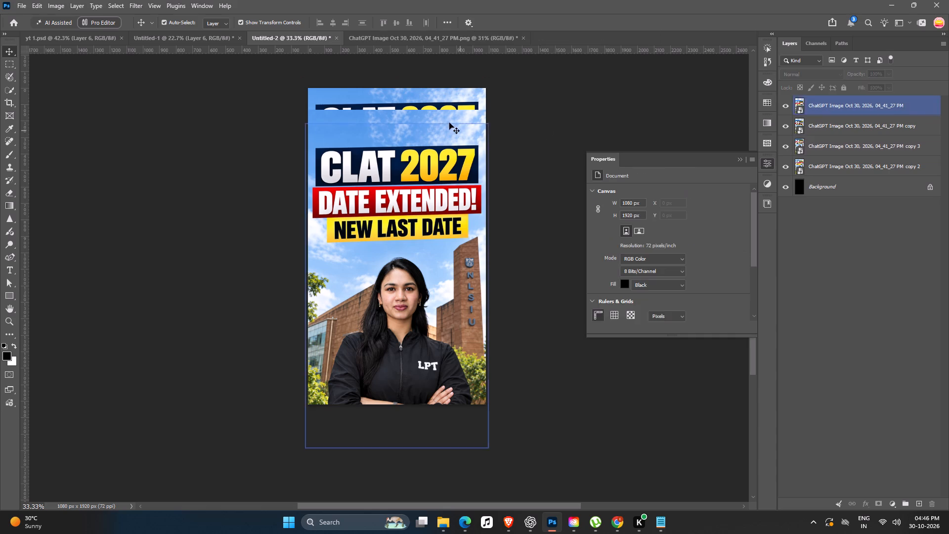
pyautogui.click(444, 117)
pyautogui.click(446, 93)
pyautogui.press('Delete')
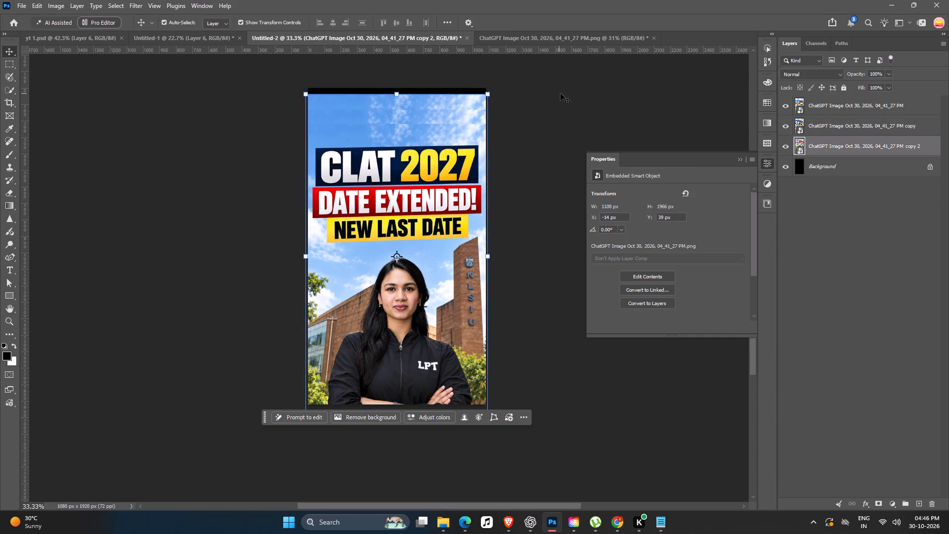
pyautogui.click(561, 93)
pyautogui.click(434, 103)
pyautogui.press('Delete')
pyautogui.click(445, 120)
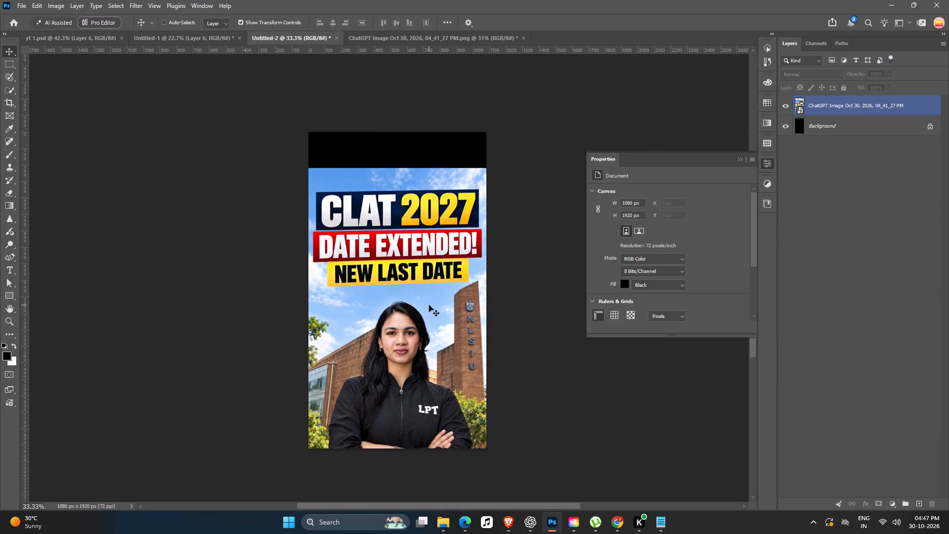
pyautogui.click(441, 530)
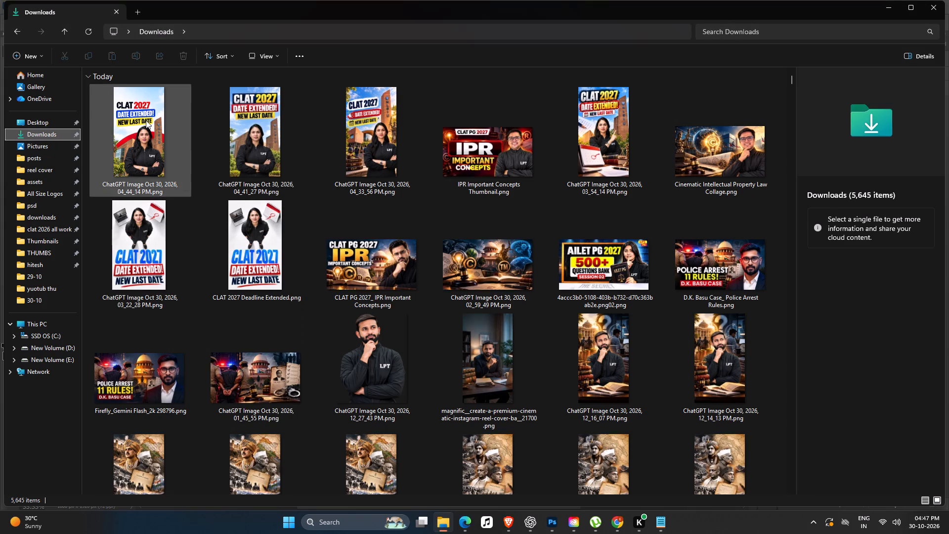
pyautogui.moveTo(147, 118); pyautogui.dragTo(452, 383)
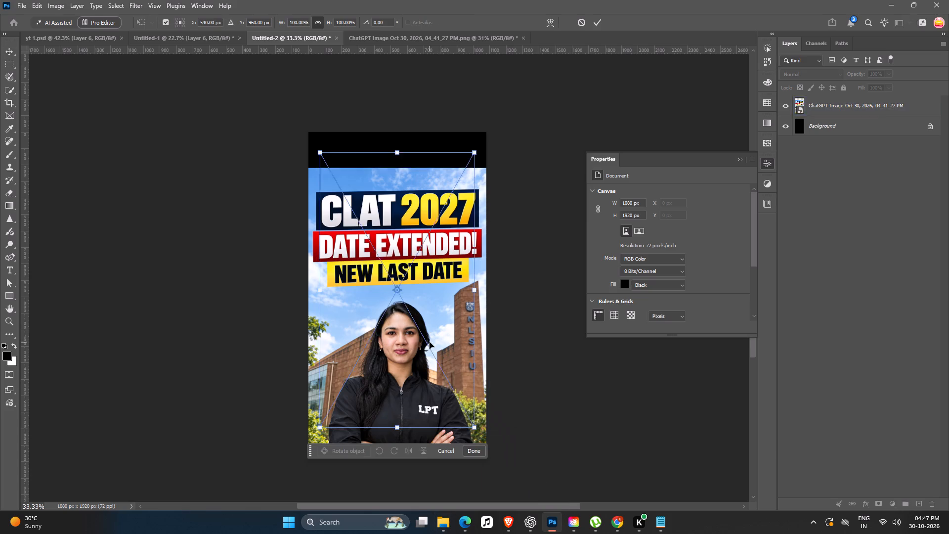
pyautogui.keyDown('alt'); pyautogui.moveTo(476, 154); pyautogui.dragTo(527, 138); pyautogui.keyUp('alt')
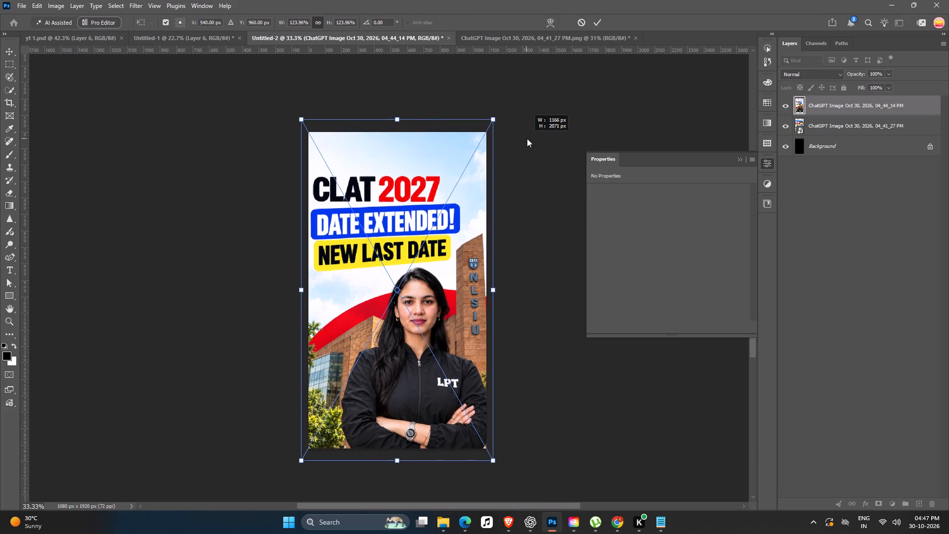
pyautogui.keyDown('alt'); pyautogui.moveTo(527, 138); pyautogui.dragTo(528, 138); pyautogui.keyUp('alt')
pyautogui.press('Return')
pyautogui.hotkey('ctrl', '[')
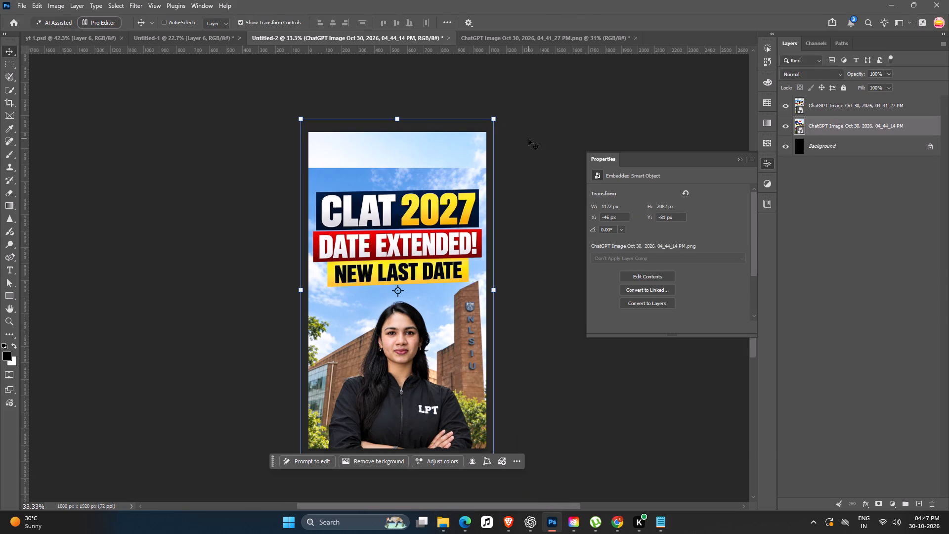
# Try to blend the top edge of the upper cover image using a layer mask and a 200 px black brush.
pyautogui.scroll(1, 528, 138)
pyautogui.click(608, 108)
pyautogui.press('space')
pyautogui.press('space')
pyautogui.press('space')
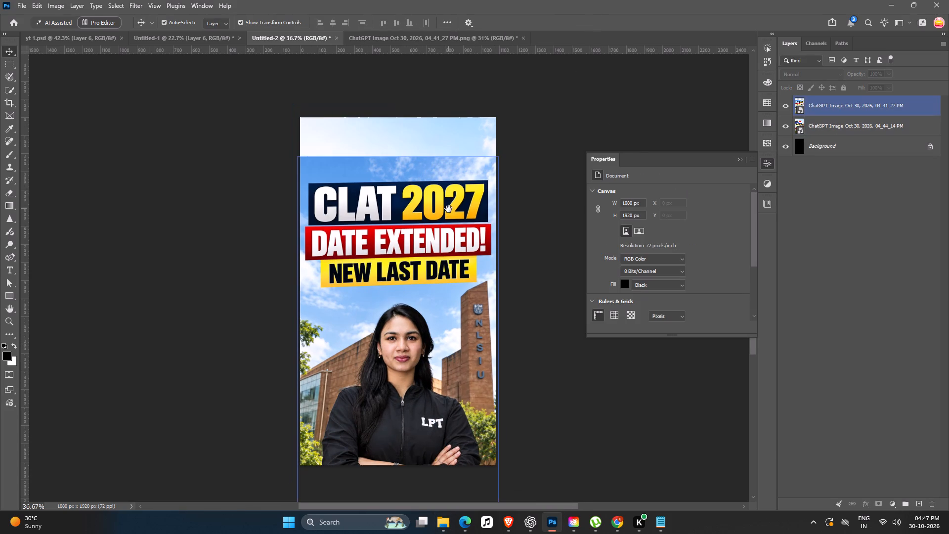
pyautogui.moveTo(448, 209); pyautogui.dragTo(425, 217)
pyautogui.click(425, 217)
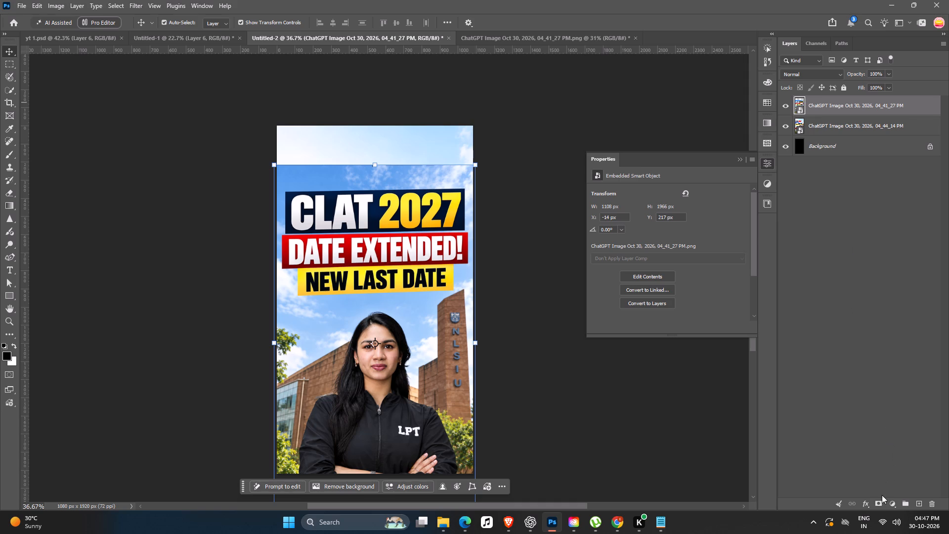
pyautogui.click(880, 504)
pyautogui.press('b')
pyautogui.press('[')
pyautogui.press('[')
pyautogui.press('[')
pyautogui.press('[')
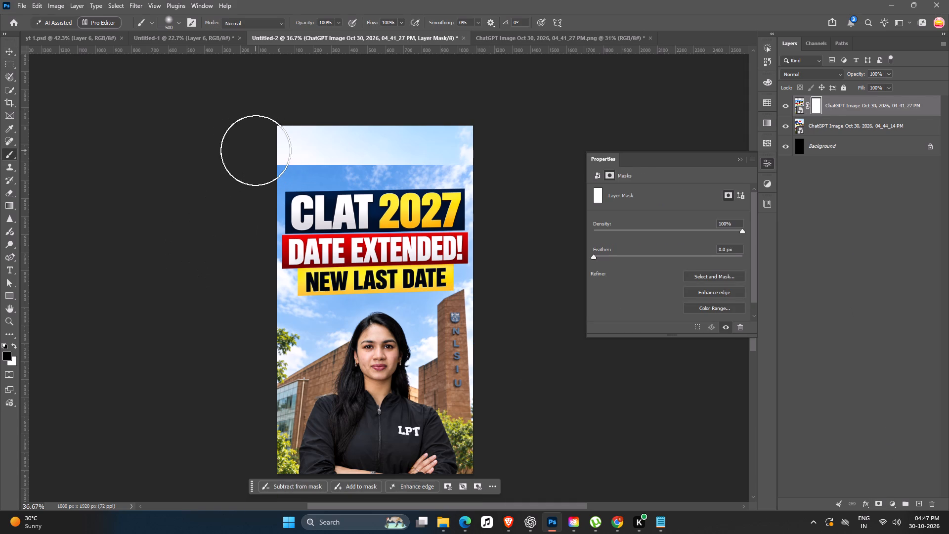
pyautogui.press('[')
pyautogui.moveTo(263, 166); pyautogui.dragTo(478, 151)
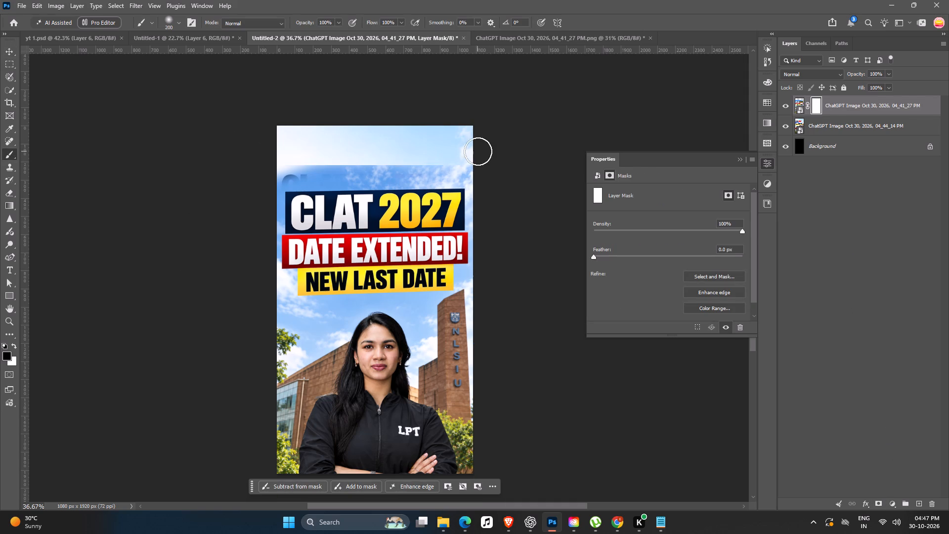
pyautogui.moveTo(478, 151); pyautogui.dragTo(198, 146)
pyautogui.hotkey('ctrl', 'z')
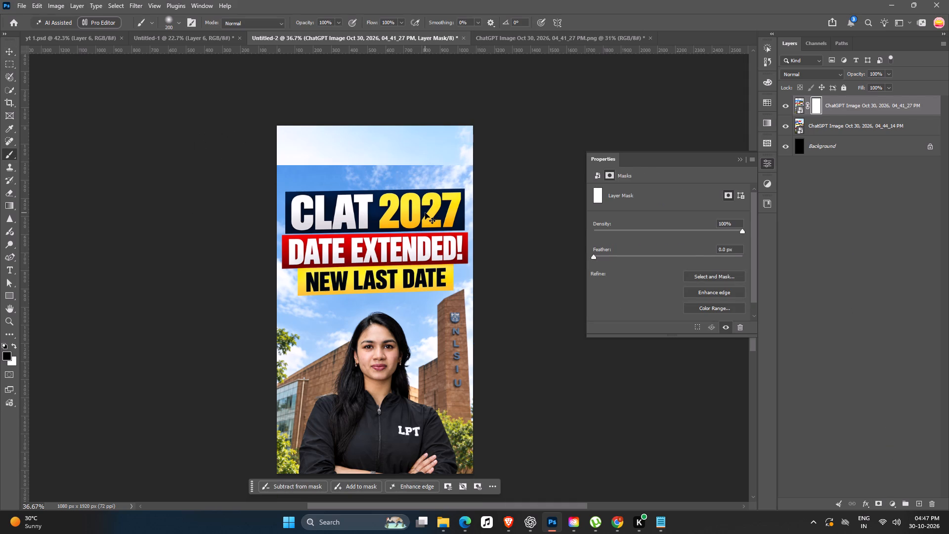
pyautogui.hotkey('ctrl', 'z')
# Compare the 04_41_27 PM and 04_44_14 PM cover images by toggling each one's visibility.
pyautogui.click(786, 127)
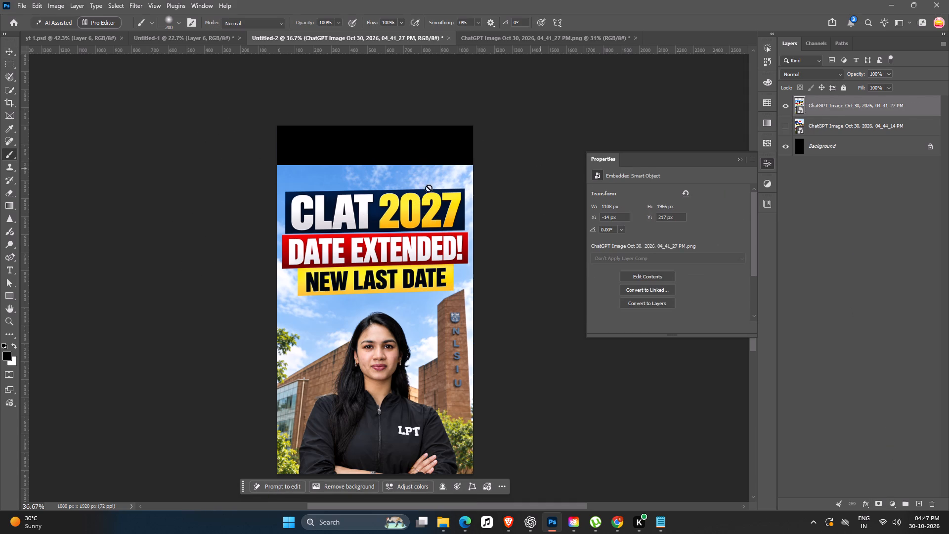
pyautogui.click(785, 121)
pyautogui.click(782, 96)
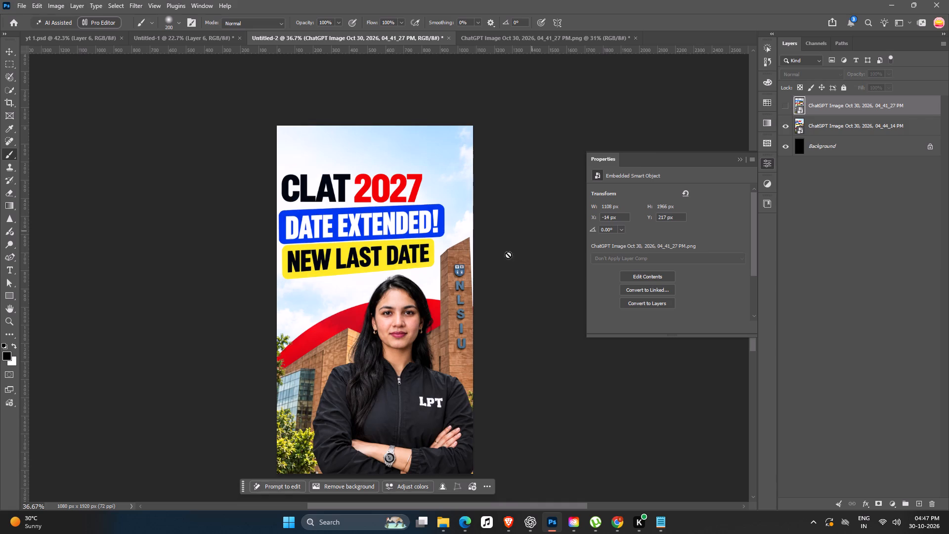
pyautogui.press('space')
pyautogui.click(480, 266)
pyautogui.keyDown('ctrl'); pyautogui.scroll(-6, 480, 262); pyautogui.keyUp('ctrl')
pyautogui.click(832, 126)
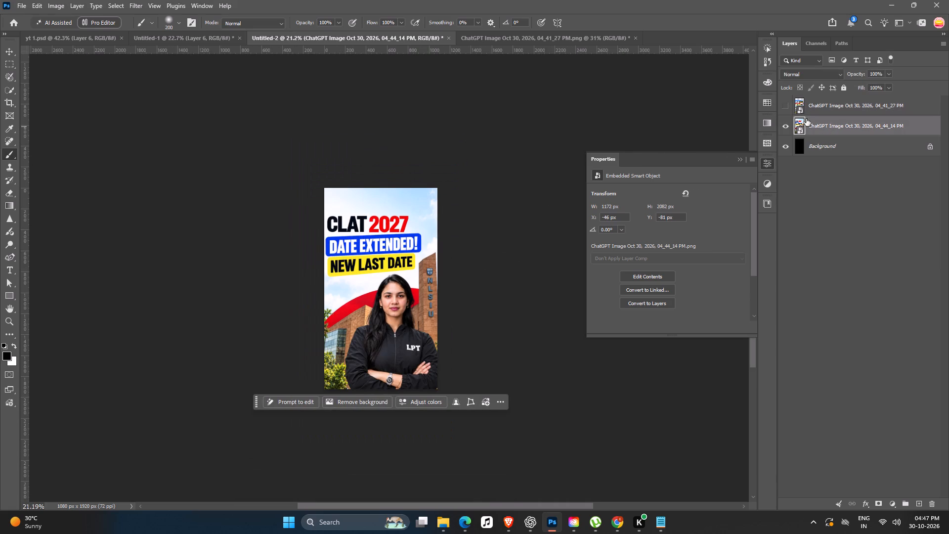
pyautogui.click(785, 105)
# Move the 04_41_27 PM cover image up to Y 35 px.
pyautogui.press('v')
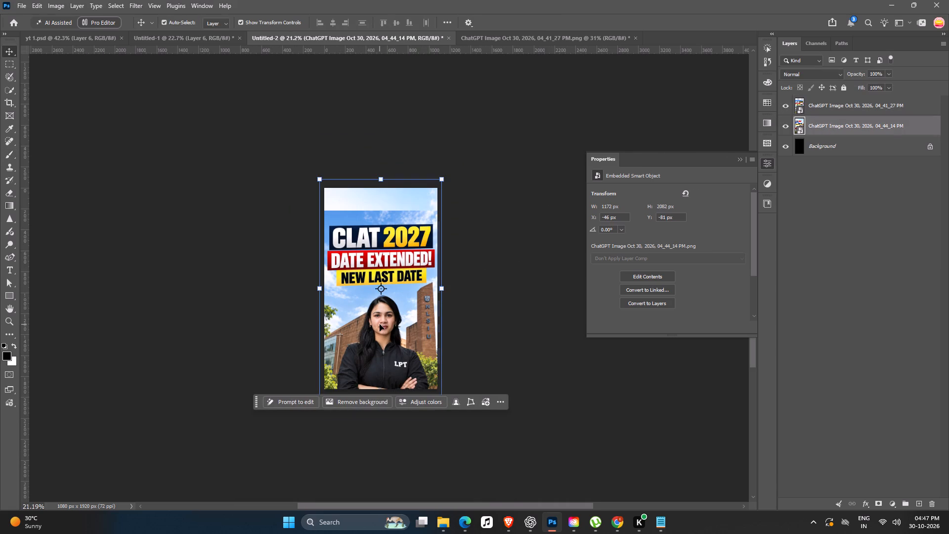
pyautogui.moveTo(380, 325); pyautogui.dragTo(380, 305)
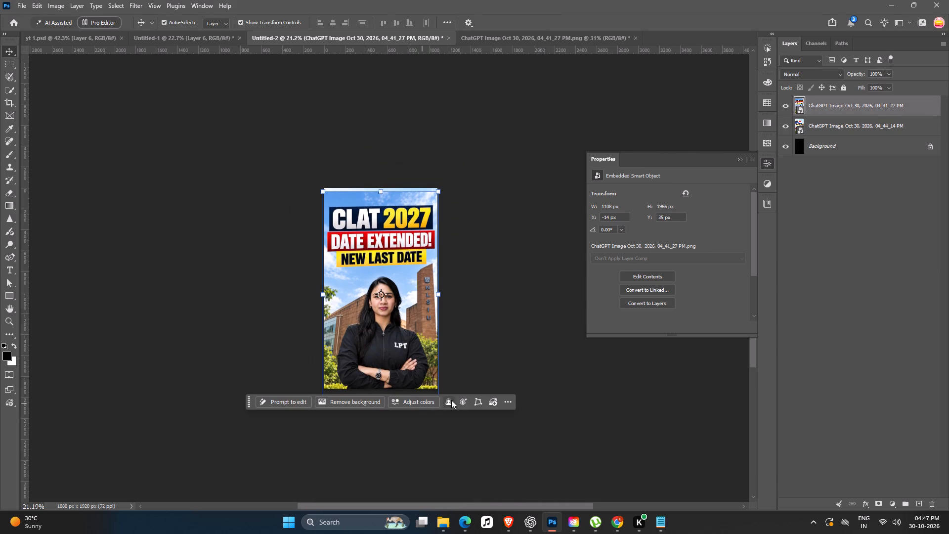
# Select the woman in the 04_41_27 PM image, copy her onto a new layer, and hide the source image.
pyautogui.click(449, 400)
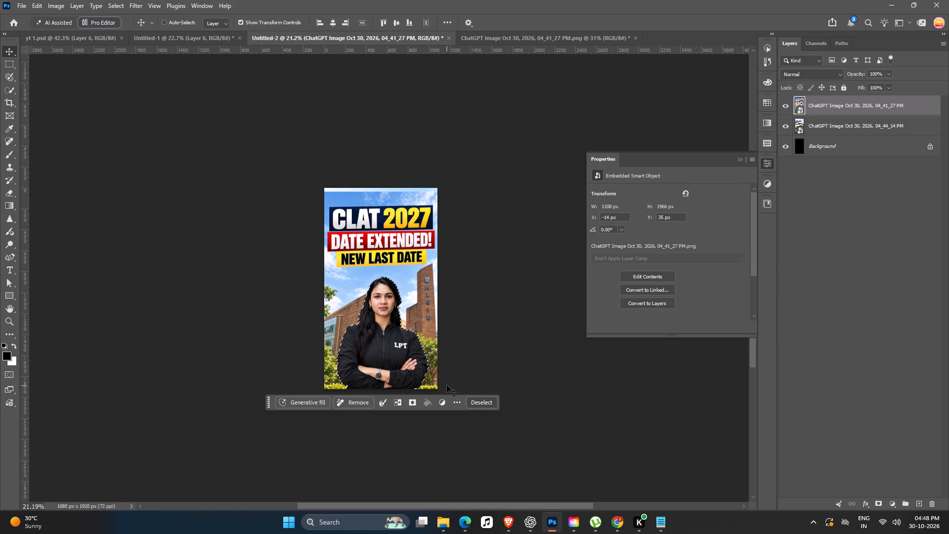
pyautogui.hotkey('ctrl', 'j')
pyautogui.click(782, 125)
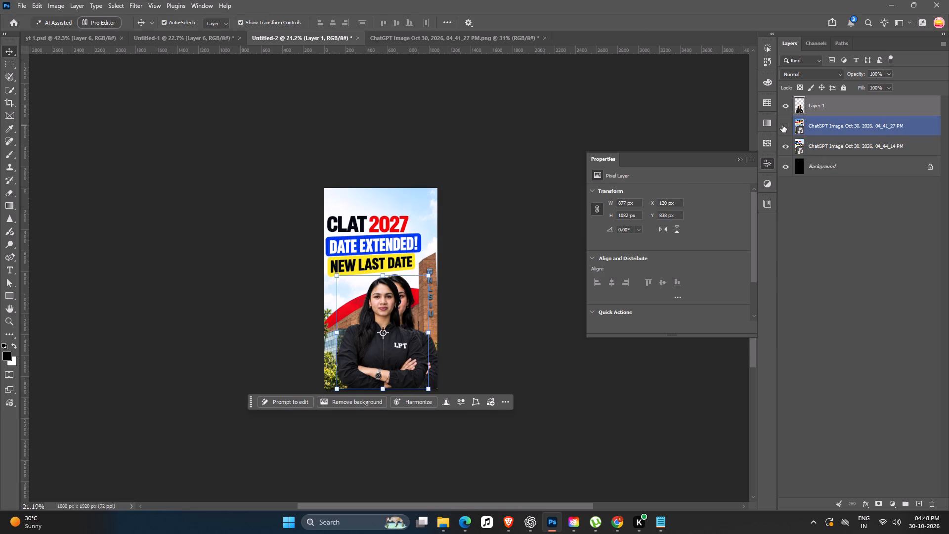
# Scale the woman cut-out to about 114% and place it over the other cover's woman at about X 169, Y 765 px.
pyautogui.keyDown('ctrl'); pyautogui.scroll(5, 359, 366); pyautogui.keyUp('ctrl')
pyautogui.press('space')
pyautogui.moveTo(400, 351); pyautogui.dragTo(383, 341)
pyautogui.click(383, 341)
pyautogui.keyDown('alt'); pyautogui.moveTo(454, 213); pyautogui.dragTo(478, 211); pyautogui.keyUp('alt')
pyautogui.moveTo(440, 249); pyautogui.dragTo(455, 257)
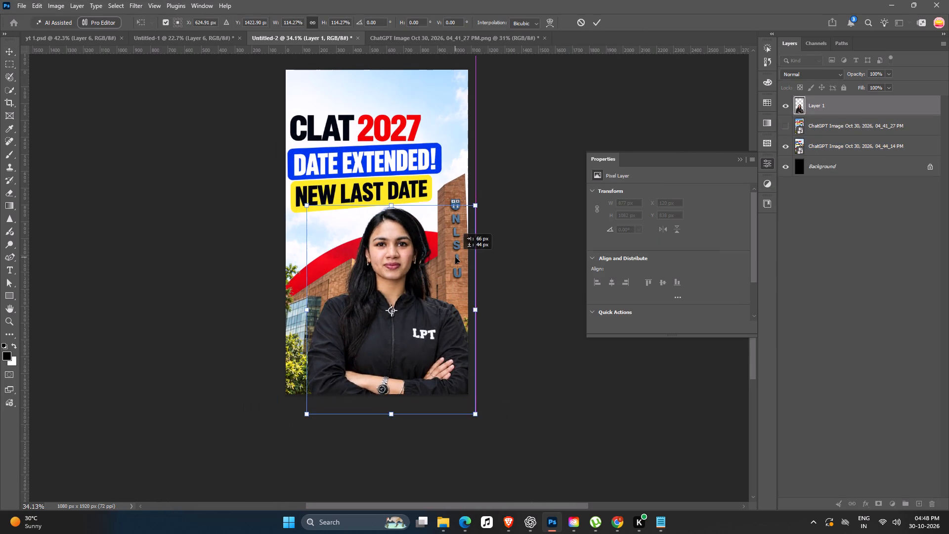
pyautogui.moveTo(455, 257); pyautogui.dragTo(459, 255)
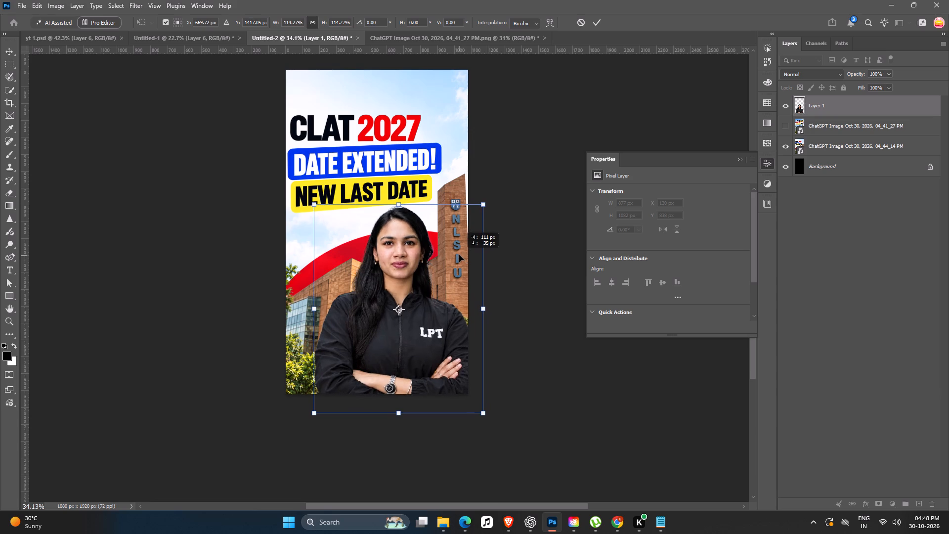
pyautogui.moveTo(459, 255); pyautogui.dragTo(459, 252)
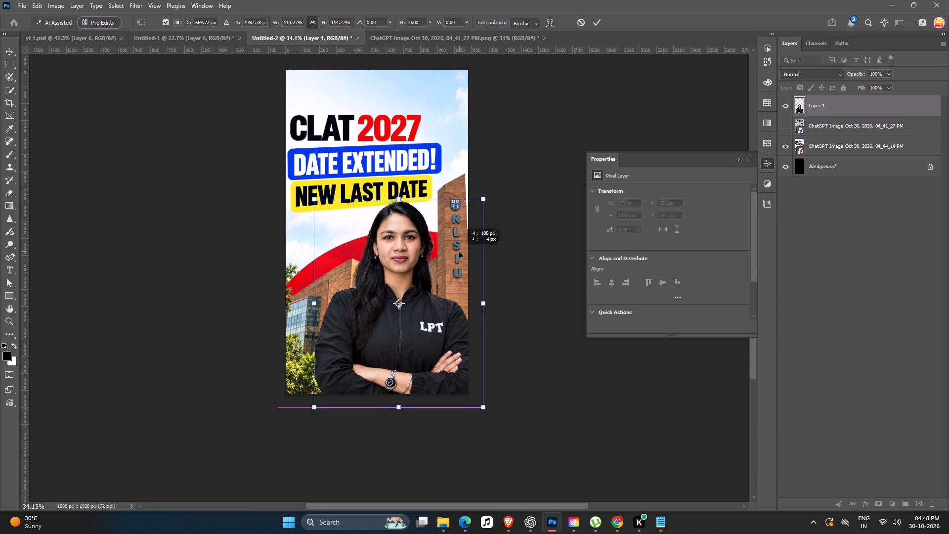
pyautogui.moveTo(459, 252); pyautogui.dragTo(459, 253)
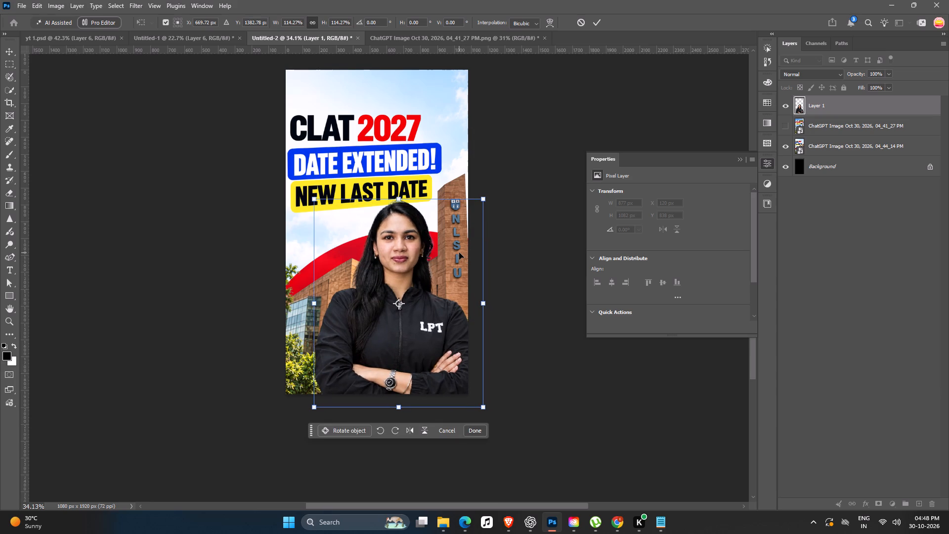
pyautogui.click(601, 26)
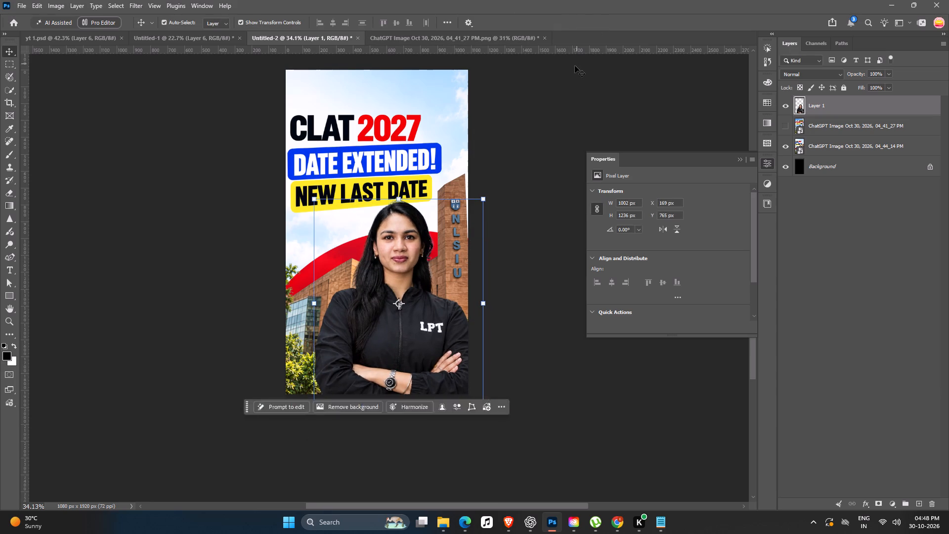
pyautogui.click(575, 66)
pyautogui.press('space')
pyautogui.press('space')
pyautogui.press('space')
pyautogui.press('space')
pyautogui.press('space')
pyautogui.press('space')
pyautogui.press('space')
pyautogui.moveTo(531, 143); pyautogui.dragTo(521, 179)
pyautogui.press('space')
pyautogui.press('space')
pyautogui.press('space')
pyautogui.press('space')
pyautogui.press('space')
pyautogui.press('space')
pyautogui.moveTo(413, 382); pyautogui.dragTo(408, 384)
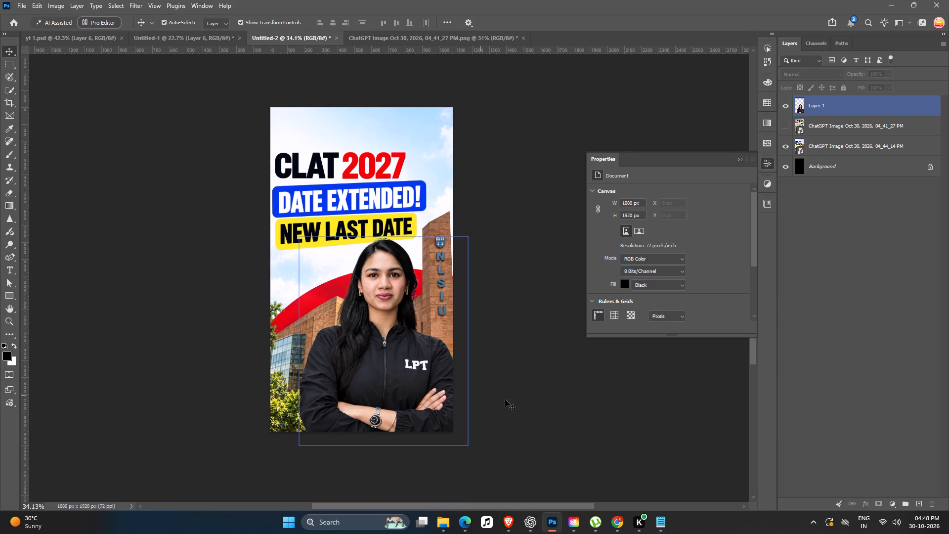
# Place ChatGPT Image 04_41_27 PM from Downloads into Untitled-2 above the cut-out, scaled to about 1093 × 1940 px at Y 61 px.
pyautogui.click(449, 519)
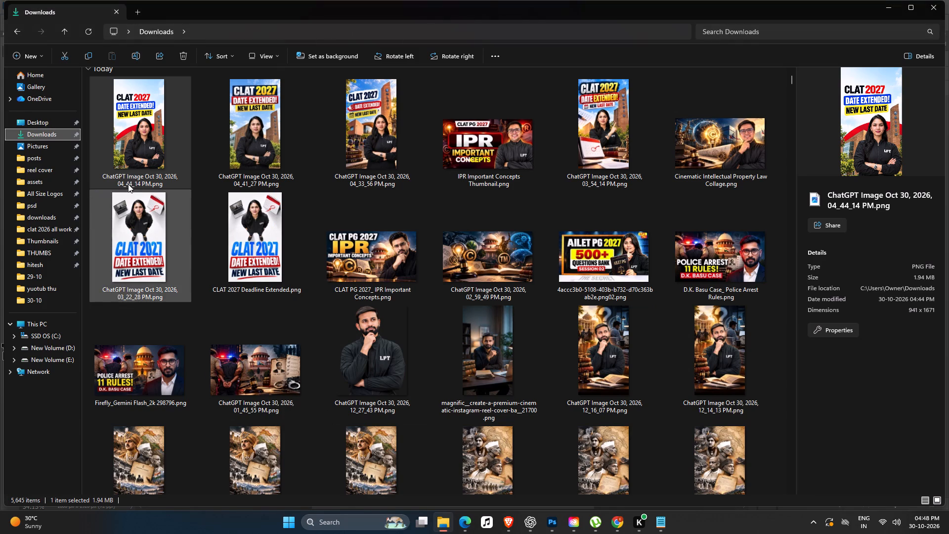
pyautogui.moveTo(253, 100); pyautogui.dragTo(553, 526)
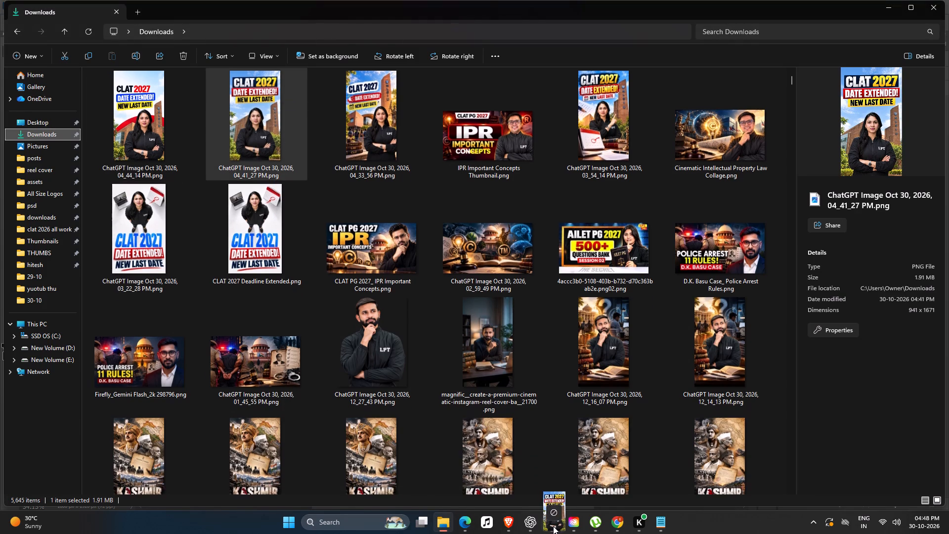
pyautogui.moveTo(553, 526); pyautogui.dragTo(427, 385)
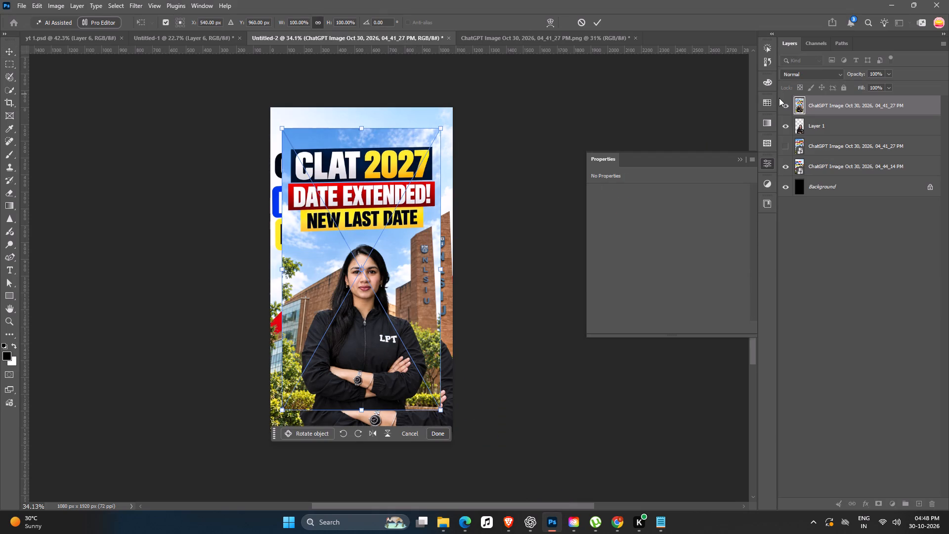
pyautogui.keyDown('alt'); pyautogui.click(438, 409); pyautogui.keyUp('alt')
pyautogui.keyDown('alt'); pyautogui.moveTo(440, 409); pyautogui.dragTo(470, 421); pyautogui.keyUp('alt')
pyautogui.moveTo(378, 376); pyautogui.dragTo(376, 391)
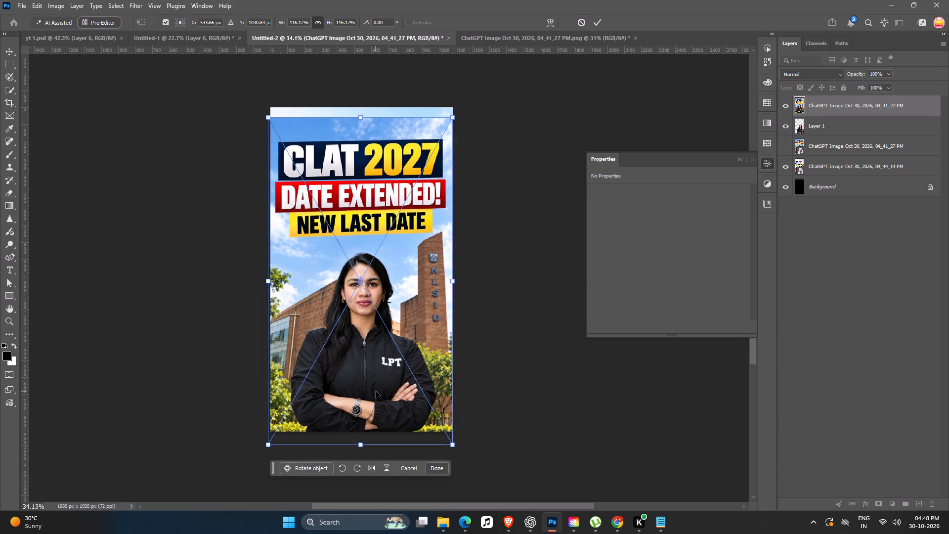
pyautogui.press('Return')
pyautogui.click(541, 351)
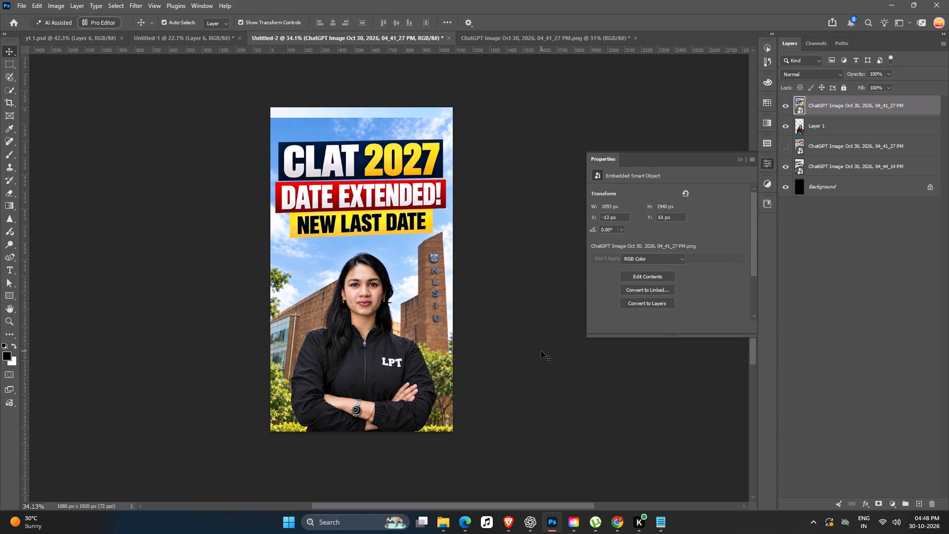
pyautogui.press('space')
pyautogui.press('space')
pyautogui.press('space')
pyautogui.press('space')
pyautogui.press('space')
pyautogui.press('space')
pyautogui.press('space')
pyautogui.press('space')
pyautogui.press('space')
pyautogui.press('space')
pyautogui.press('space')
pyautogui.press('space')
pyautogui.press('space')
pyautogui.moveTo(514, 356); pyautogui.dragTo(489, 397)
# Open the smart object contents of the topmost 04_41_27 PM cover image.
pyautogui.click(364, 380)
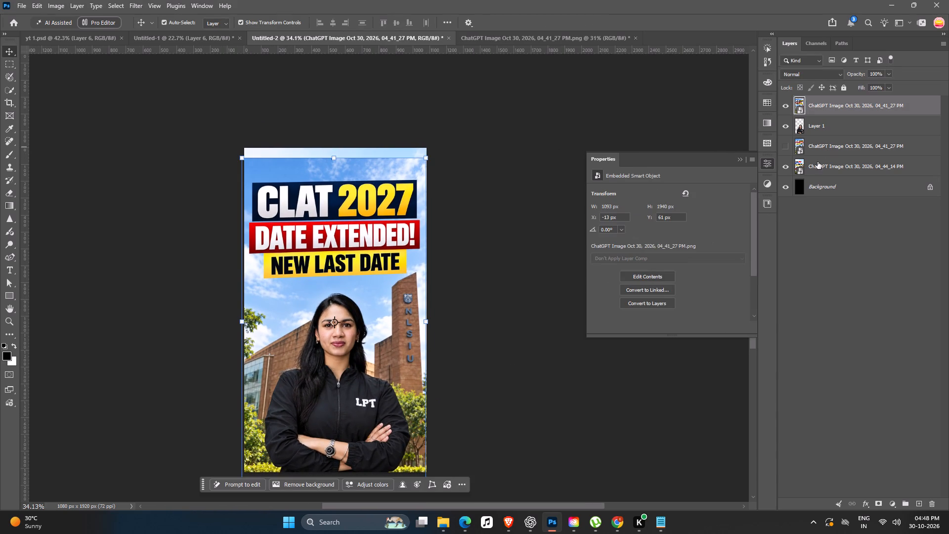
pyautogui.doubleClick(796, 100)
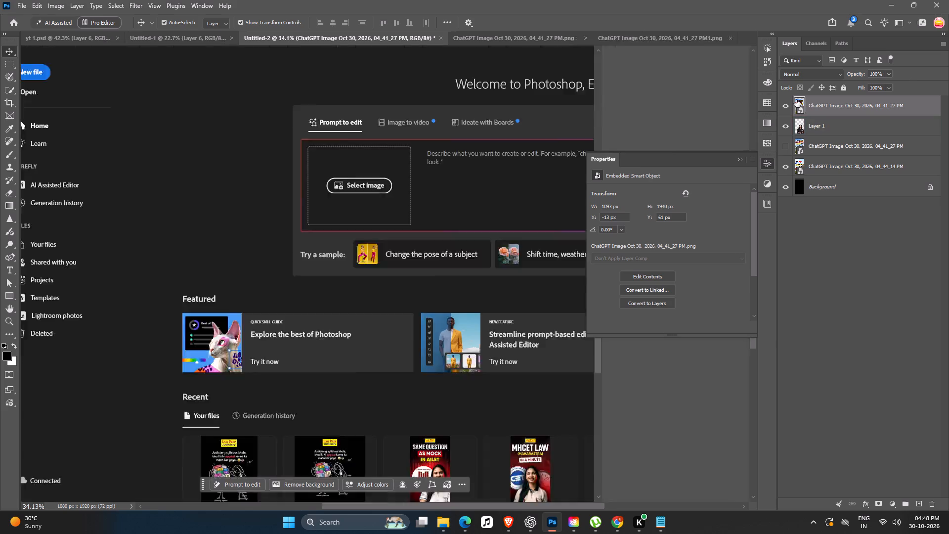
pyautogui.keyDown('ctrl'); pyautogui.scroll(-5, 373, 152); pyautogui.keyUp('ctrl')
# Extend the cover image's canvas on all four sides to about 1048 × 2076 px using Generative Expand without a prompt.
pyautogui.click(9, 102)
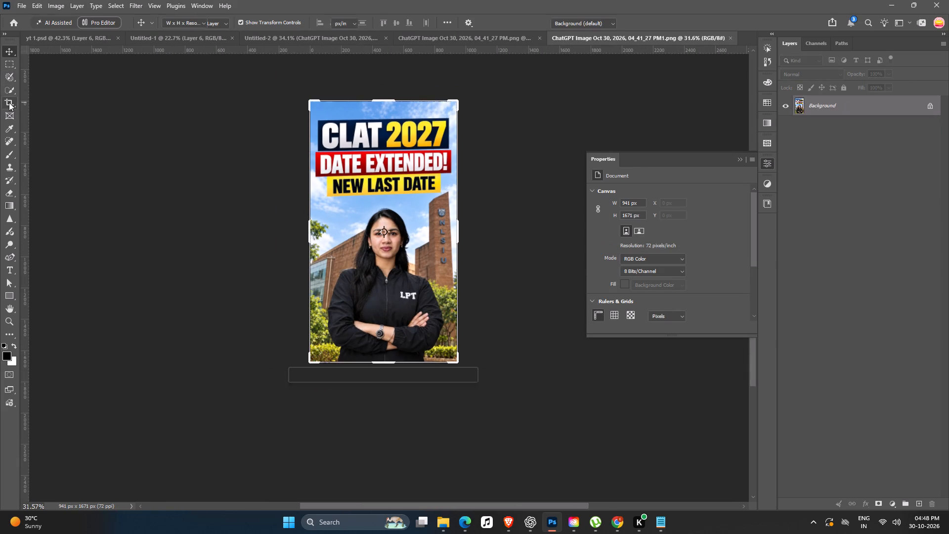
pyautogui.click(459, 234)
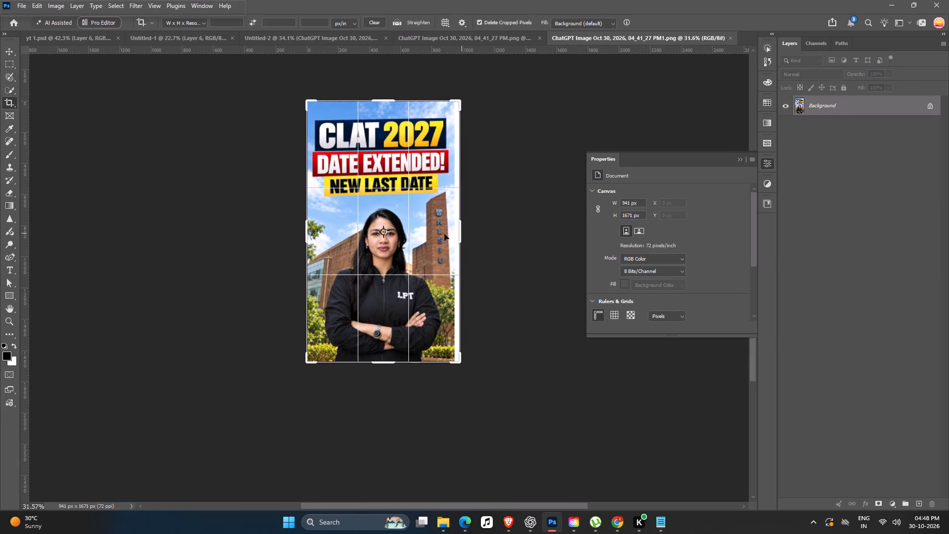
pyautogui.moveTo(303, 235); pyautogui.dragTo(298, 232)
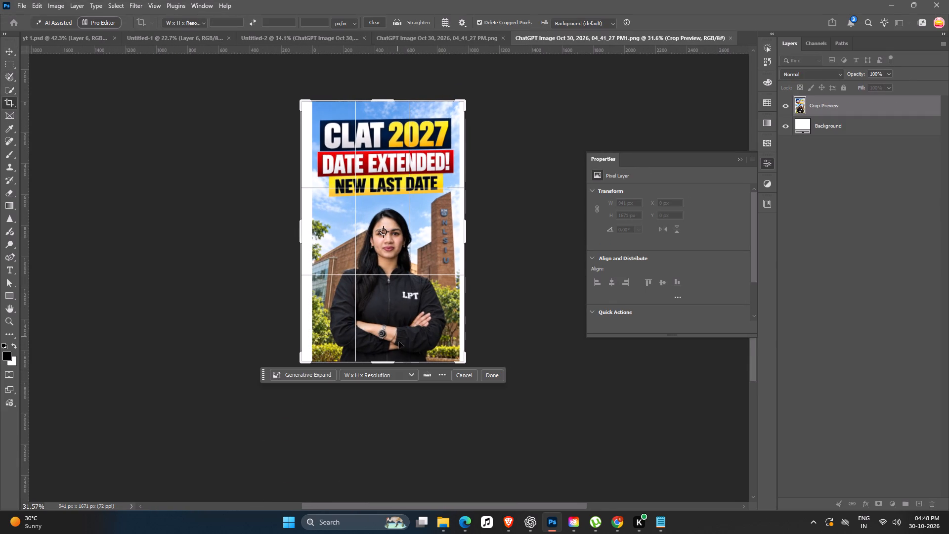
pyautogui.moveTo(388, 362); pyautogui.dragTo(388, 377)
pyautogui.moveTo(385, 83); pyautogui.dragTo(393, 70)
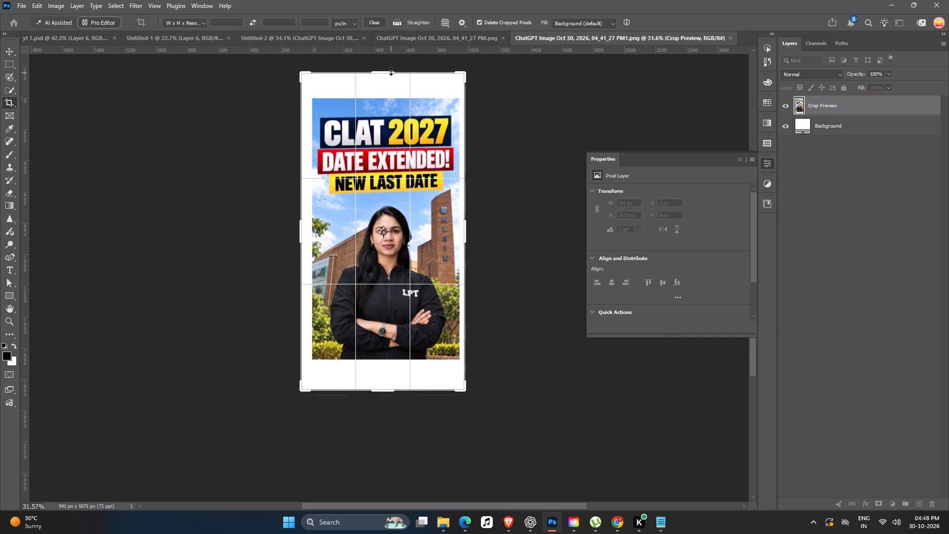
pyautogui.click(391, 73)
pyautogui.click(588, 21)
pyautogui.moveTo(578, 47); pyautogui.dragTo(578, 42)
pyautogui.press('Return')
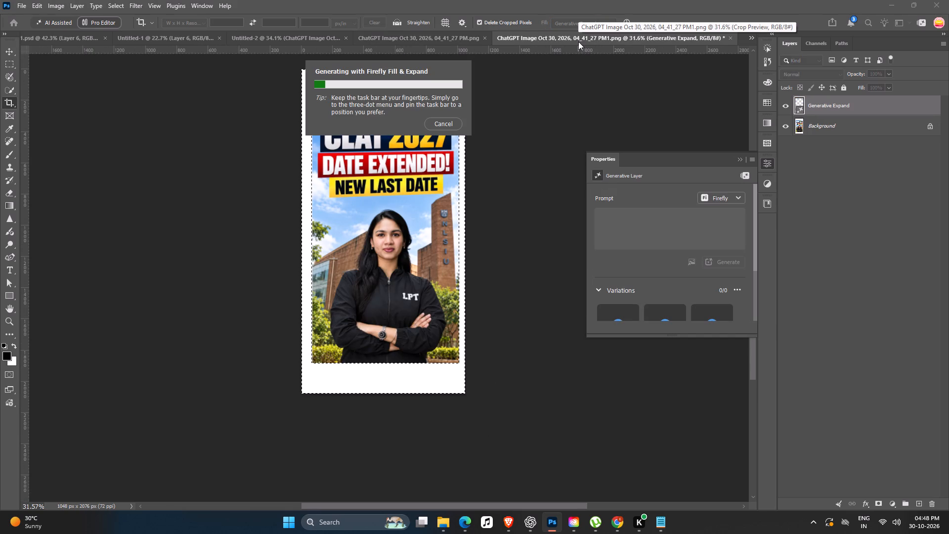
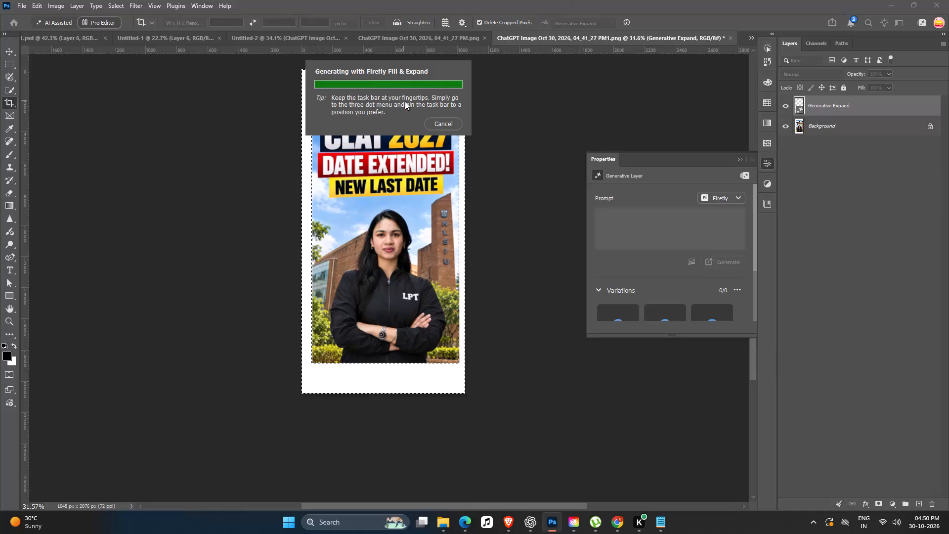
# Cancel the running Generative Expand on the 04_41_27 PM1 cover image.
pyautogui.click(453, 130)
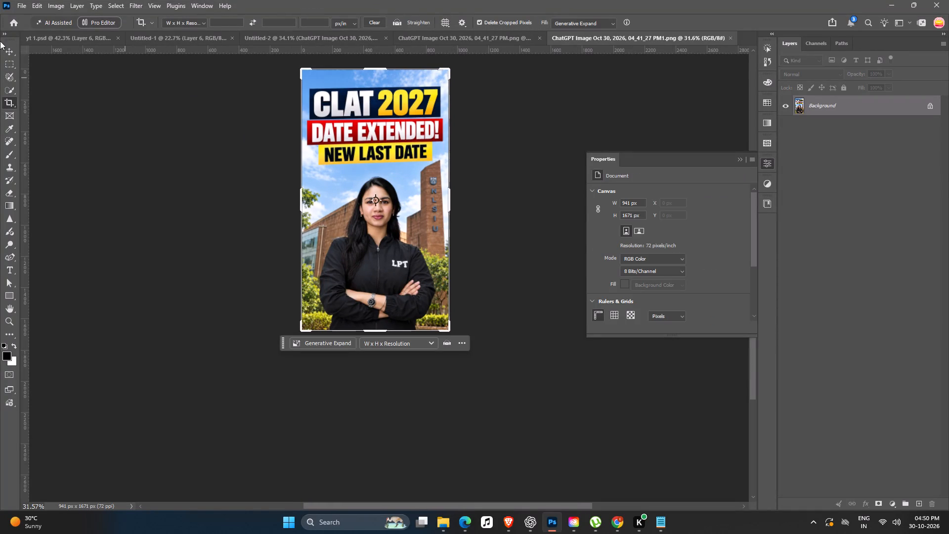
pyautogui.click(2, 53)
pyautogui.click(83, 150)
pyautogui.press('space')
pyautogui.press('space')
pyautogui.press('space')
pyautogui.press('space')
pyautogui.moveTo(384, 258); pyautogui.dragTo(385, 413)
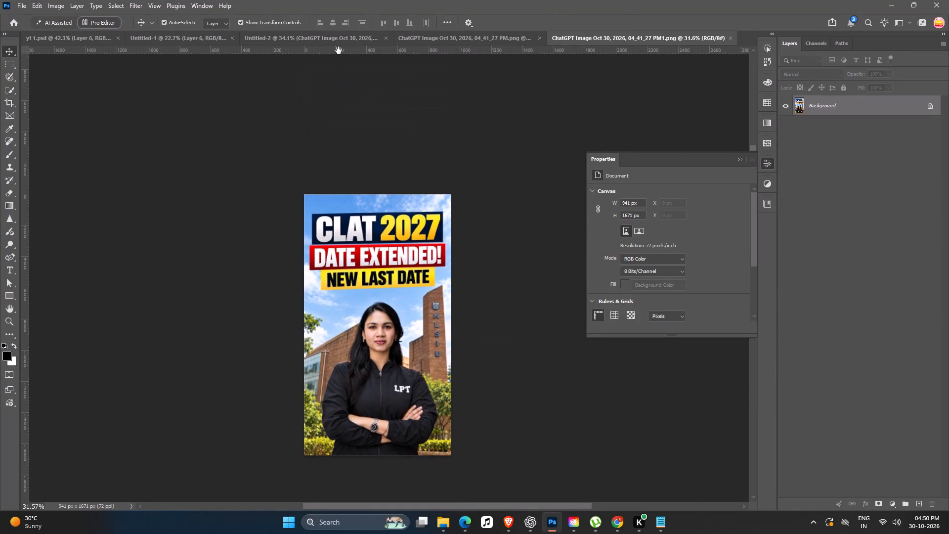
# Close the Untitled-2 document without saving its changes.
pyautogui.click(333, 43)
pyautogui.hotkey('ctrl', 'w')
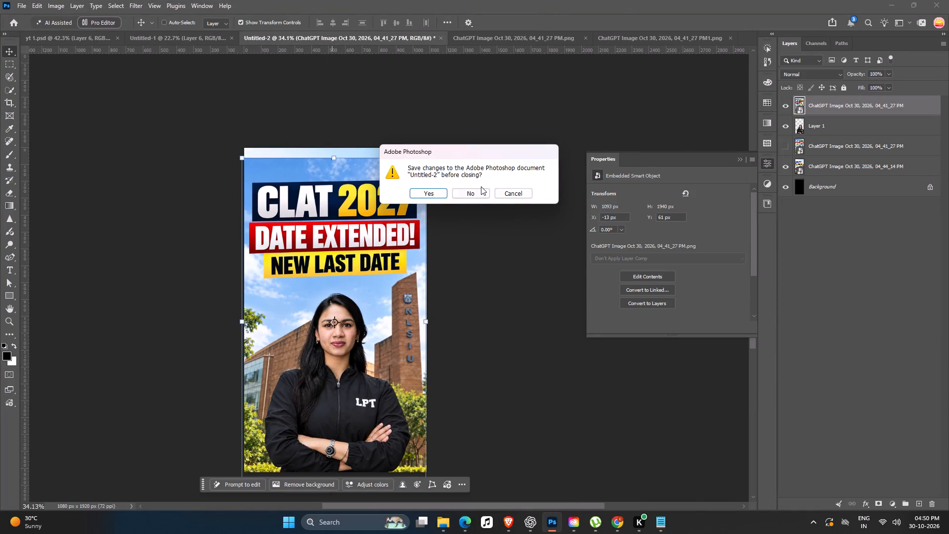
pyautogui.click(480, 186)
pyautogui.click(476, 191)
# Save the Untitled-1 thumbnail as Untitled-1.psd in the 30-10 folder and close it.
pyautogui.click(190, 44)
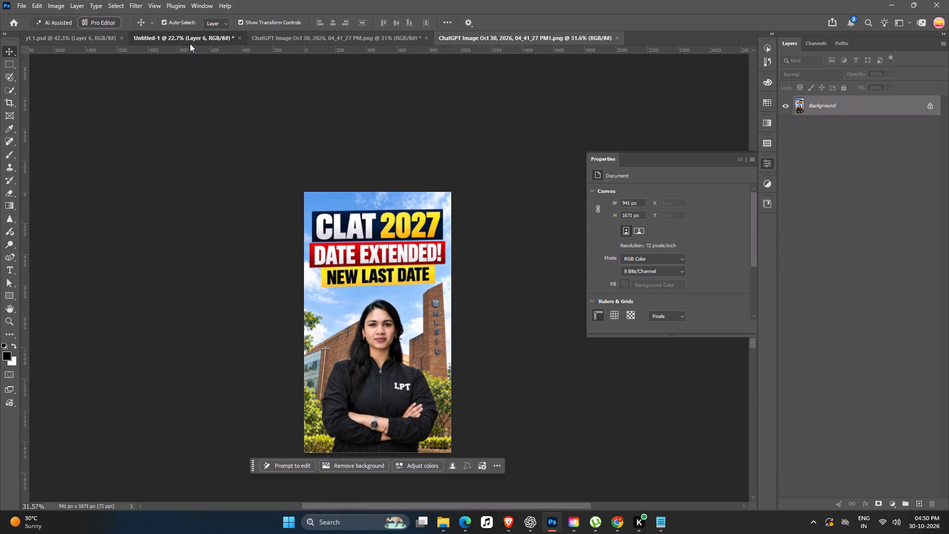
pyautogui.hotkey('ctrl', 's')
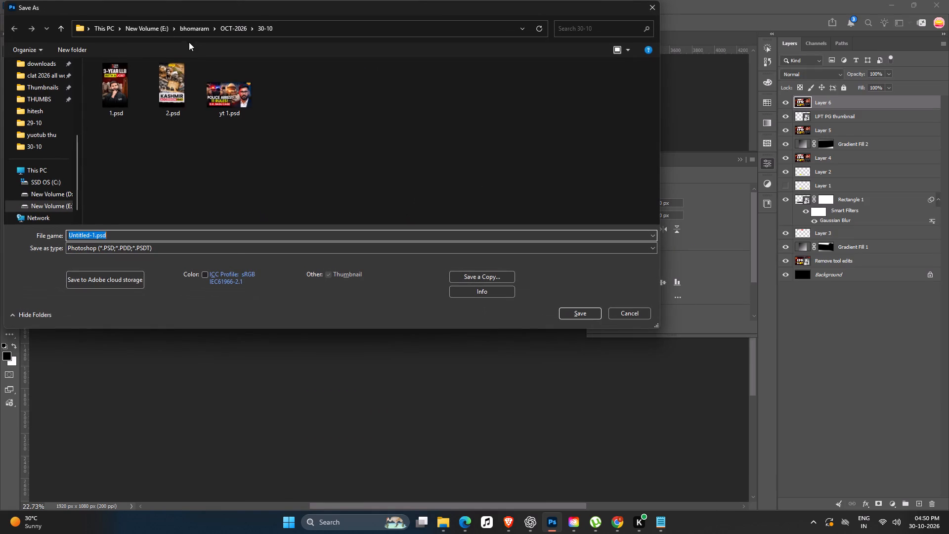
pyautogui.click(595, 310)
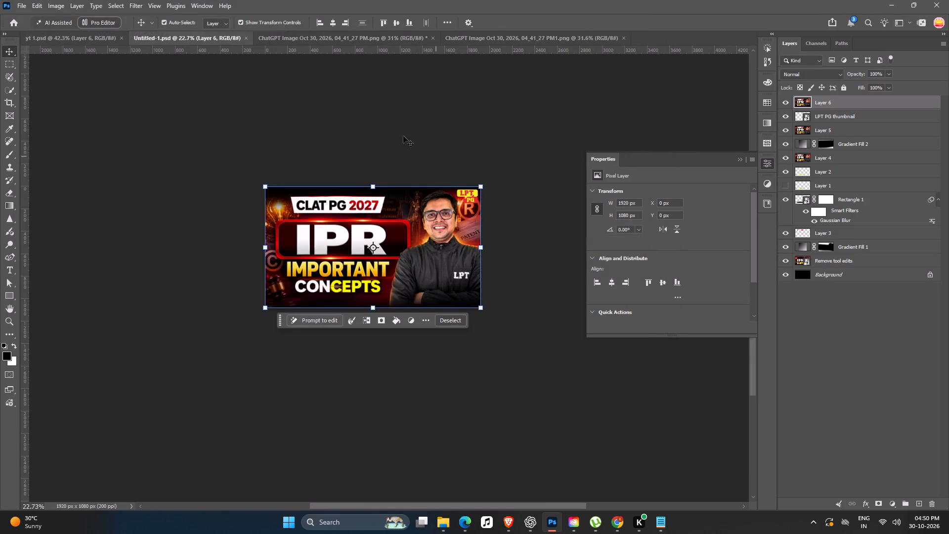
pyautogui.hotkey('ctrl', 'w')
# Close the ChatGPT Image 04_41_27 PM.png document without saving its changes.
pyautogui.click(216, 35)
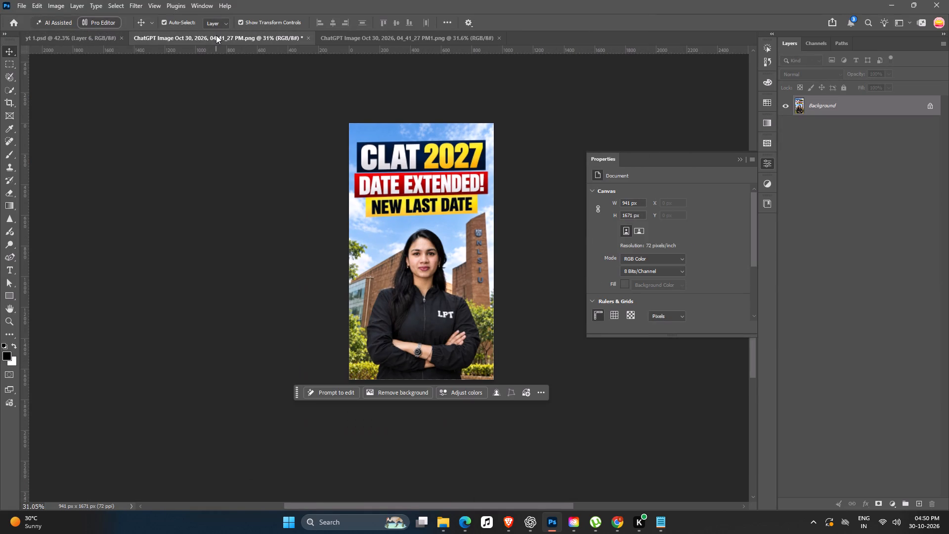
pyautogui.hotkey('ctrl', 'w')
pyautogui.click(467, 189)
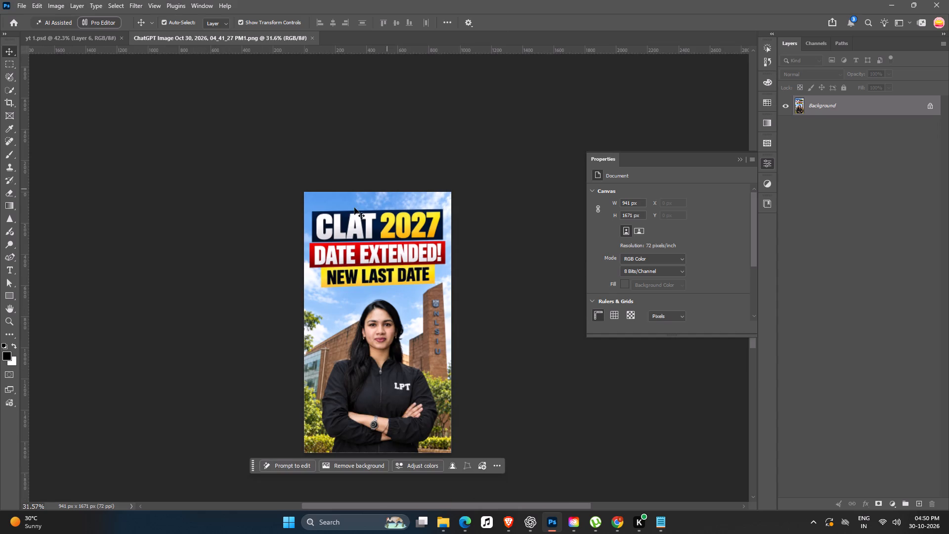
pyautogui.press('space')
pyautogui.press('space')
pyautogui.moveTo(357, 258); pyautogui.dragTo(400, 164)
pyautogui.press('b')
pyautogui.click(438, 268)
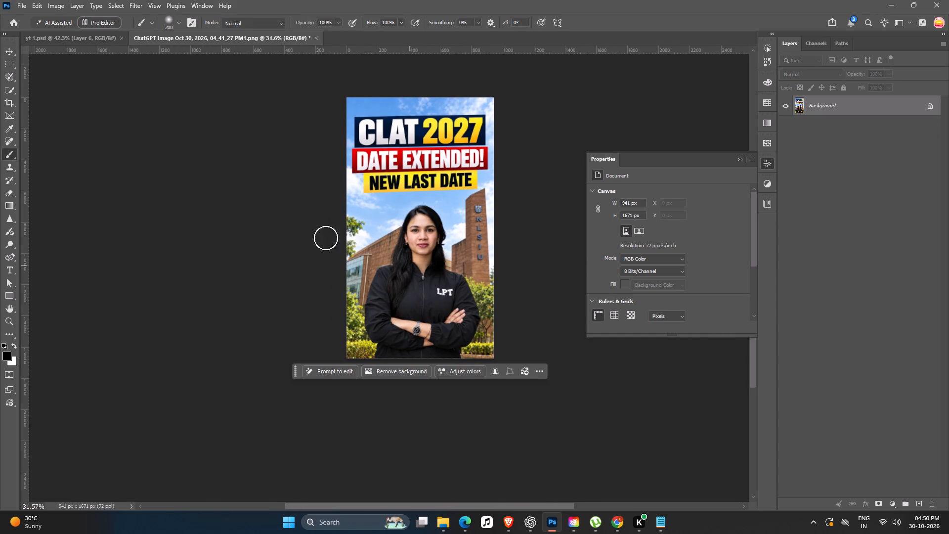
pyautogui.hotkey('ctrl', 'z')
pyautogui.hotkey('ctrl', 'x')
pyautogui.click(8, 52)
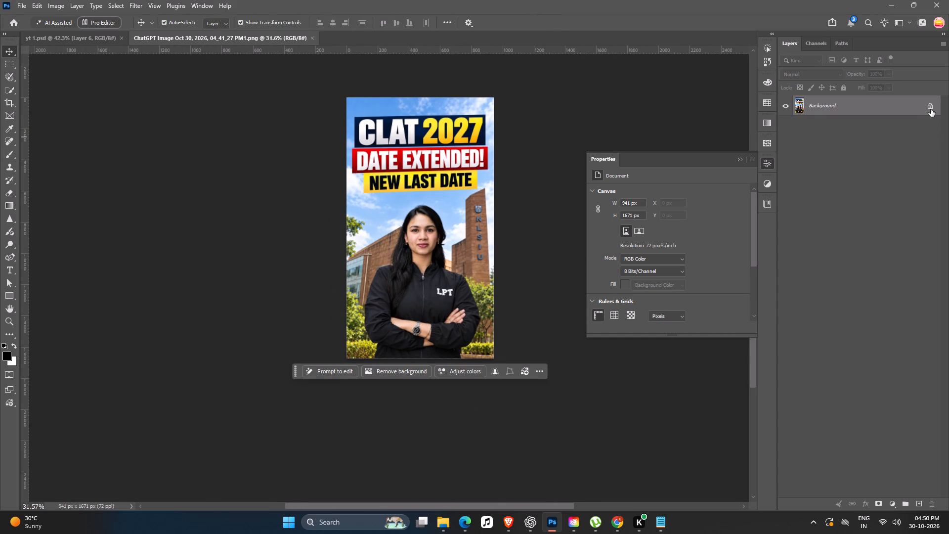
# Unlock the Background layer of the 04_41_27 PM1 cover image and convert it to a smart object.
pyautogui.click(932, 109)
pyautogui.rightClick(914, 106)
pyautogui.click(869, 304)
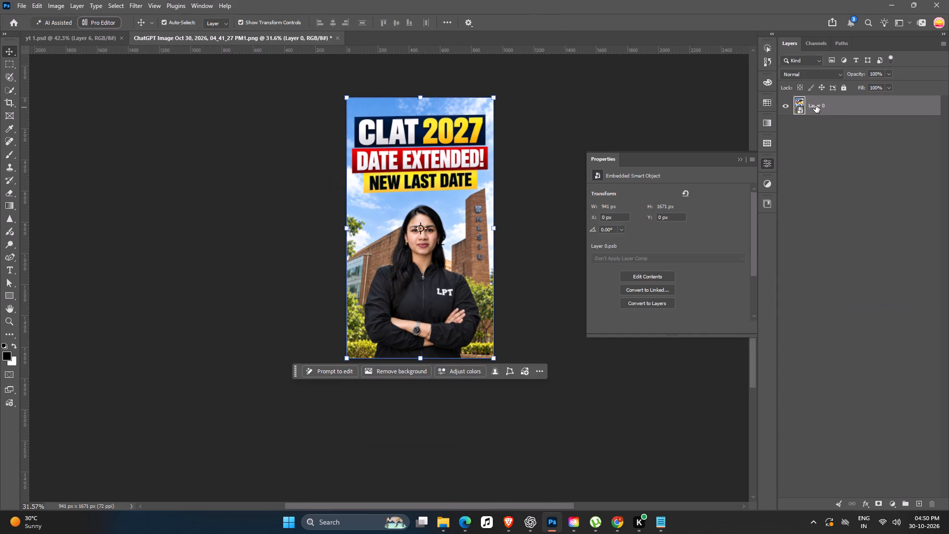
# Inside the new smart object's contents, extend the canvas on all four sides to about 1259 × 2131 px using Generative Expand without a prompt.
pyautogui.doubleClick(799, 101)
pyautogui.keyDown('ctrl'); pyautogui.scroll(-6, 416, 209); pyautogui.keyUp('ctrl')
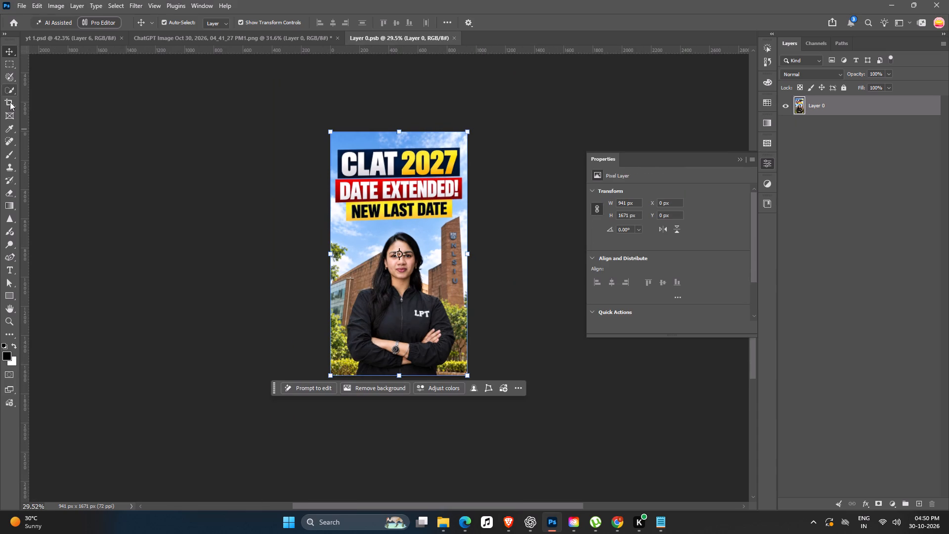
pyautogui.click(12, 101)
pyautogui.moveTo(400, 130); pyautogui.dragTo(405, 109)
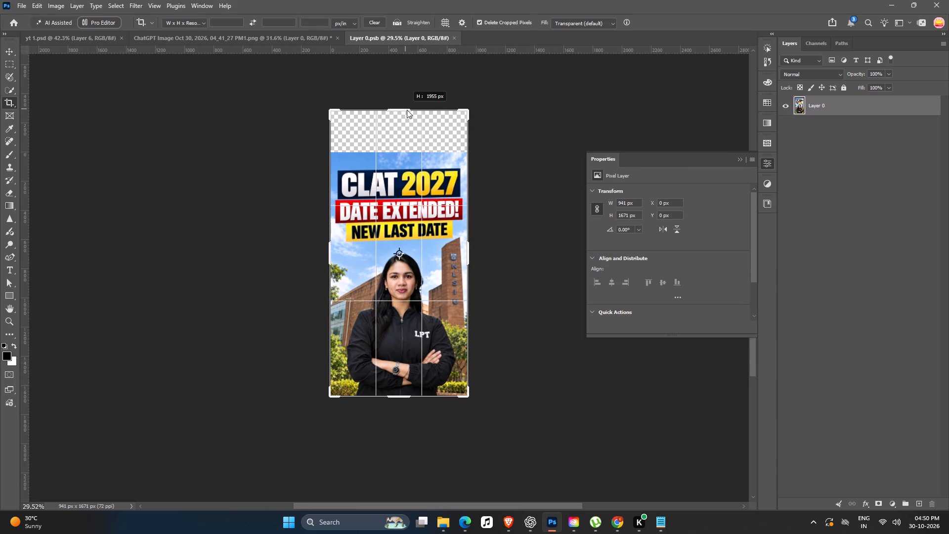
pyautogui.moveTo(468, 243); pyautogui.dragTo(478, 246)
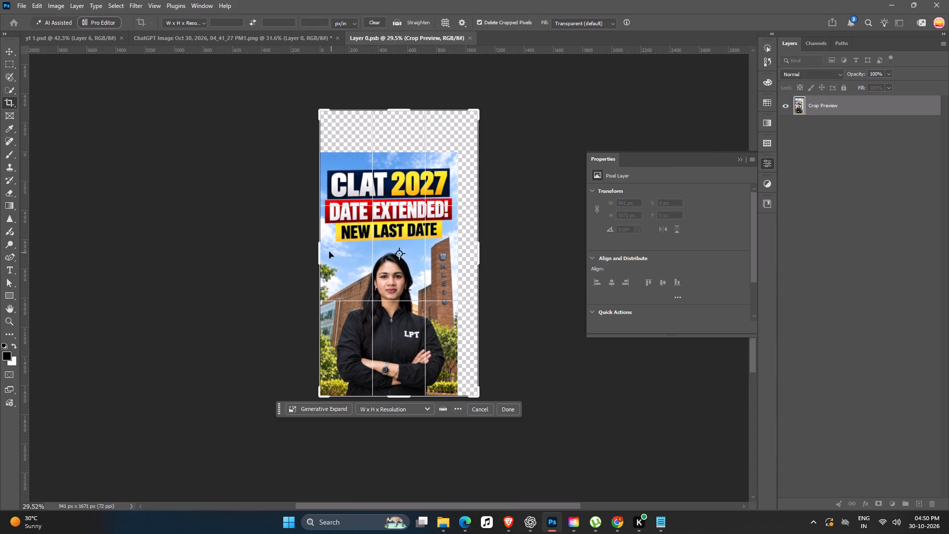
pyautogui.moveTo(317, 248); pyautogui.dragTo(304, 242)
pyautogui.click(405, 401)
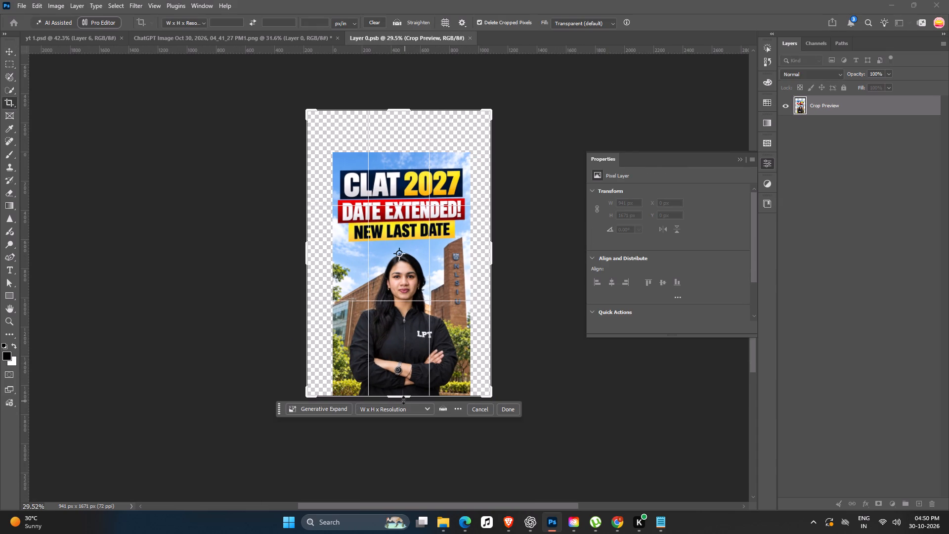
pyautogui.moveTo(403, 398); pyautogui.dragTo(402, 411)
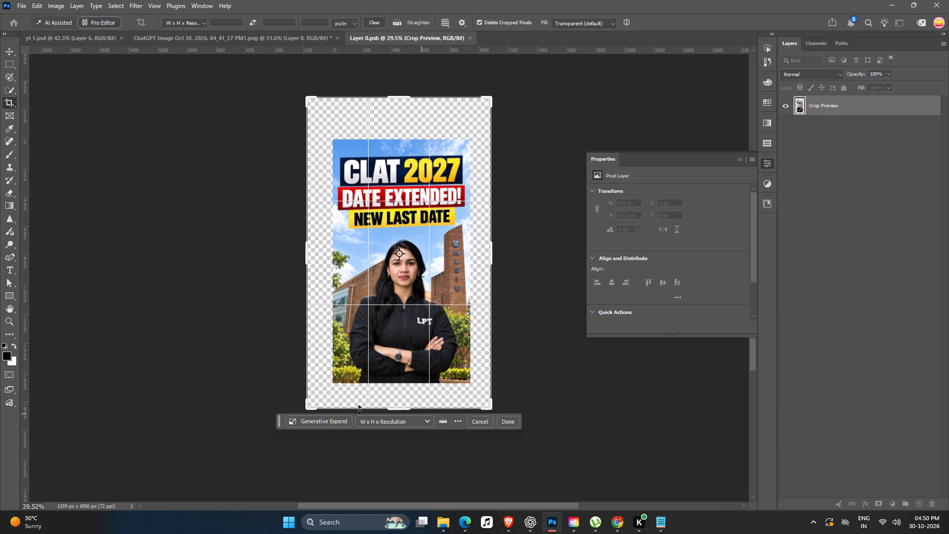
pyautogui.click(320, 417)
pyautogui.click(488, 436)
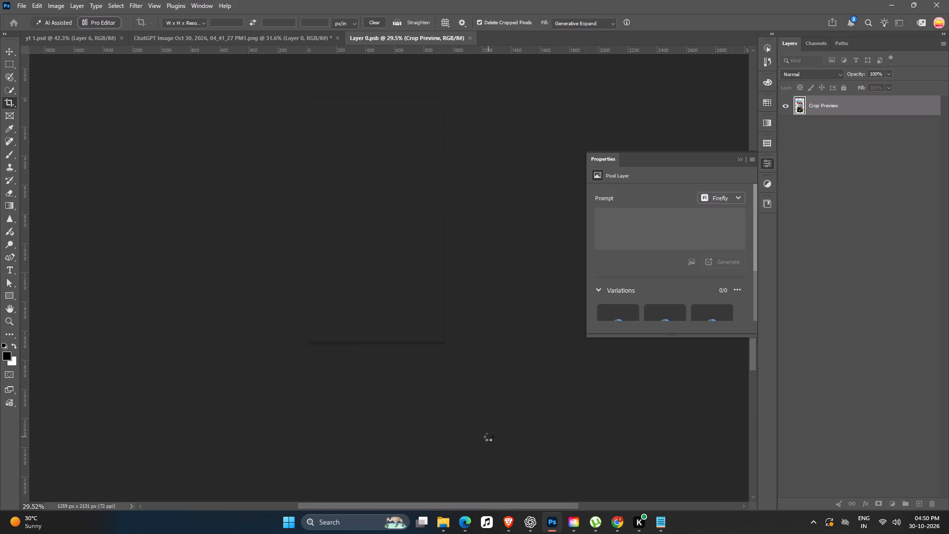
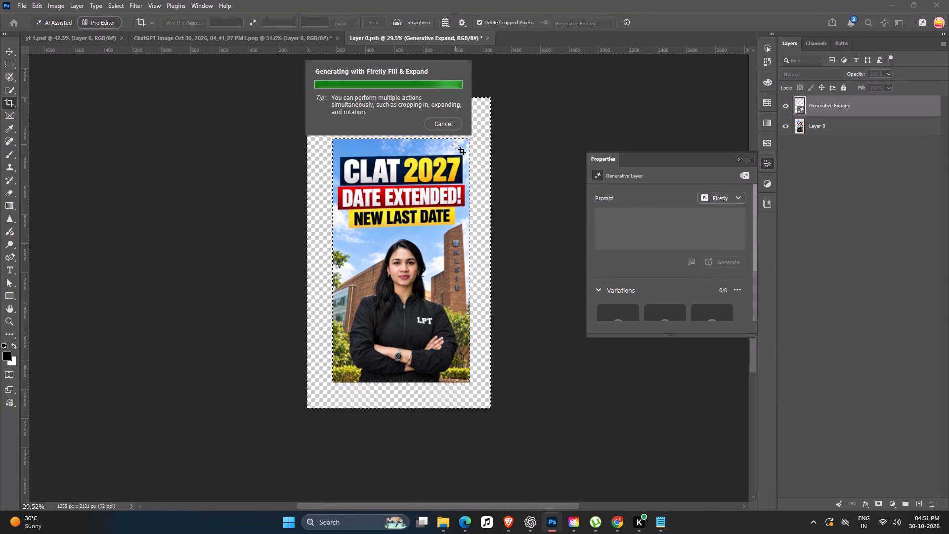
# Turn Wi-Fi off and back on to restart the network connection.
pyautogui.click(891, 519)
pyautogui.click(823, 360)
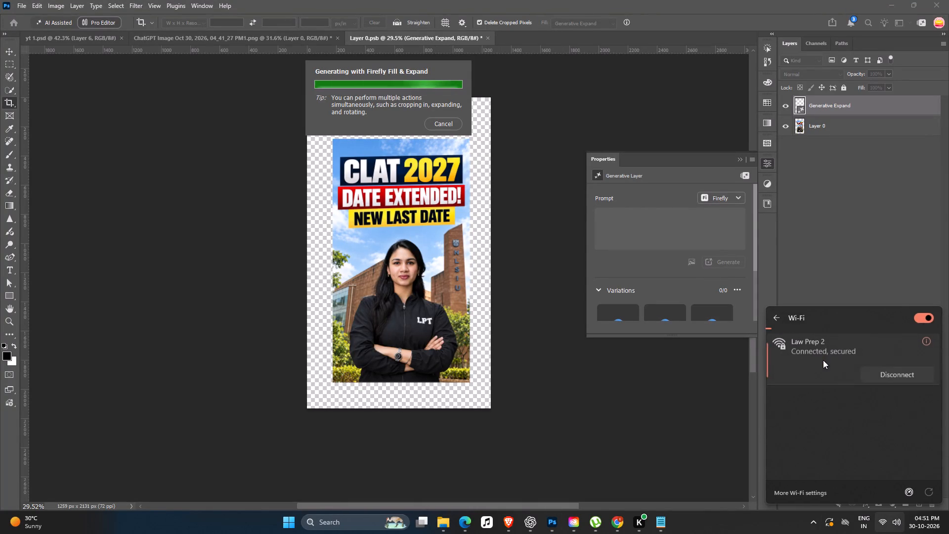
pyautogui.click(925, 319)
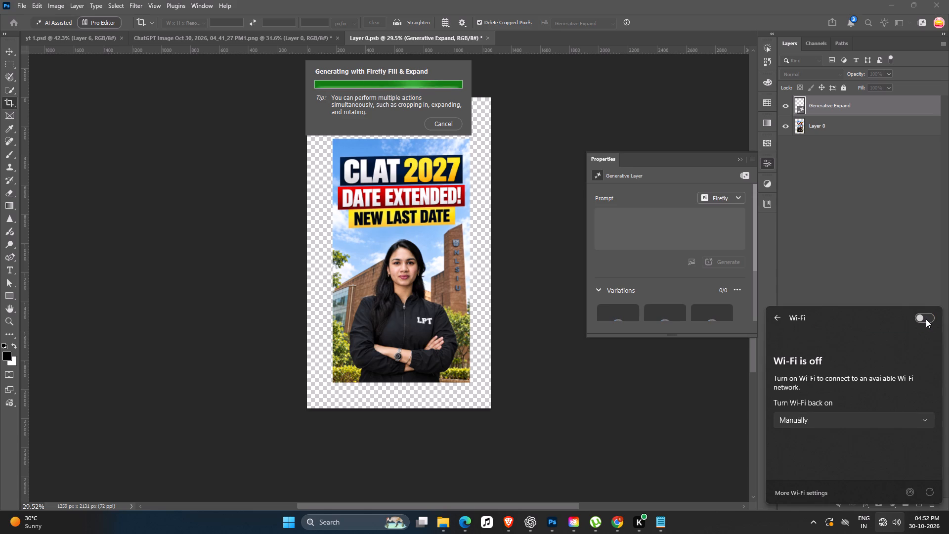
pyautogui.click(926, 319)
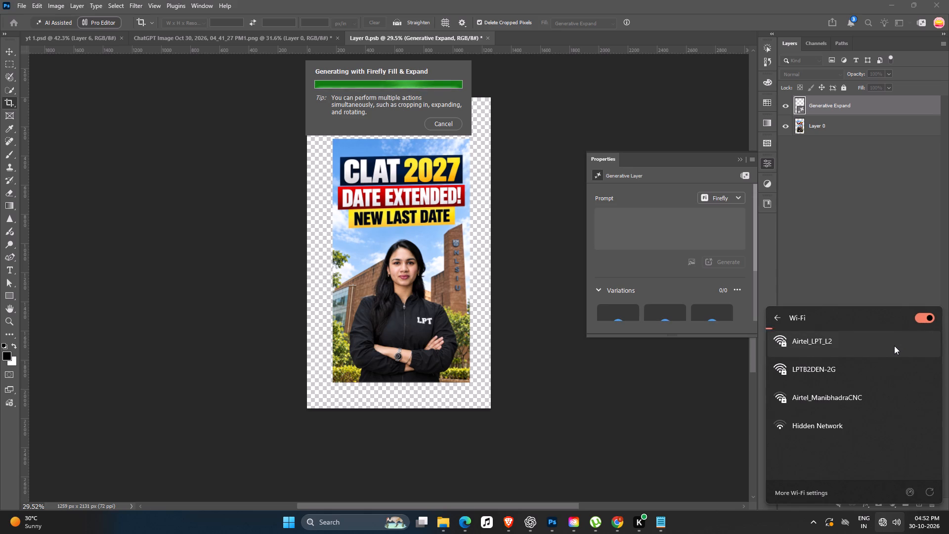
pyautogui.scroll(7, 837, 375)
pyautogui.click(815, 342)
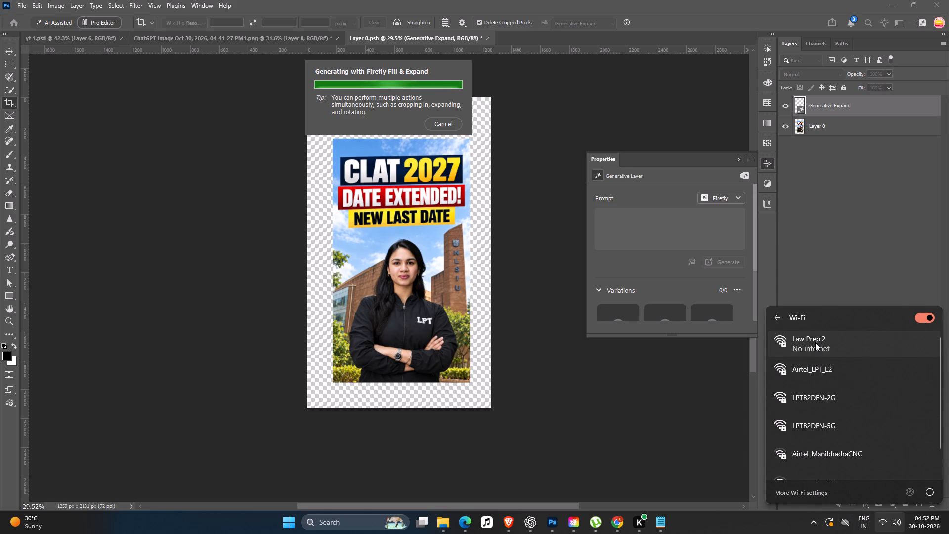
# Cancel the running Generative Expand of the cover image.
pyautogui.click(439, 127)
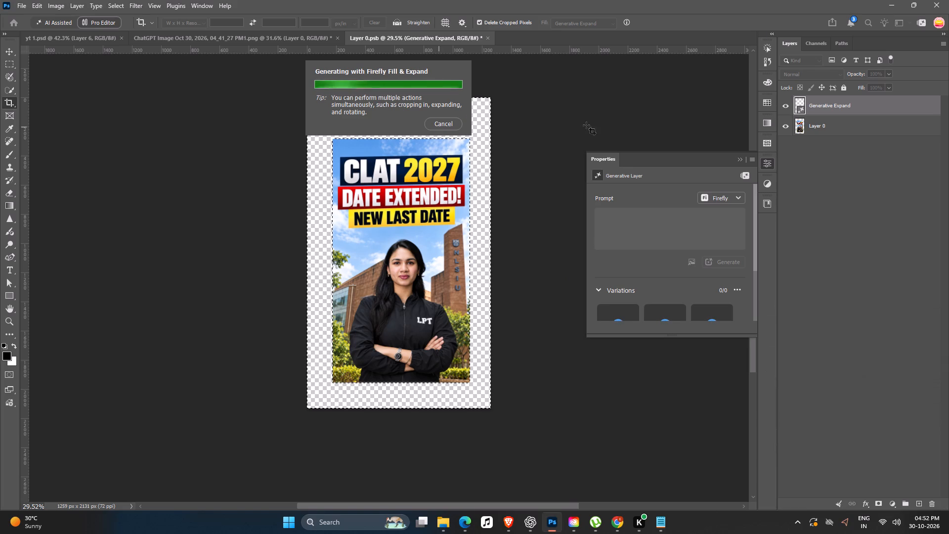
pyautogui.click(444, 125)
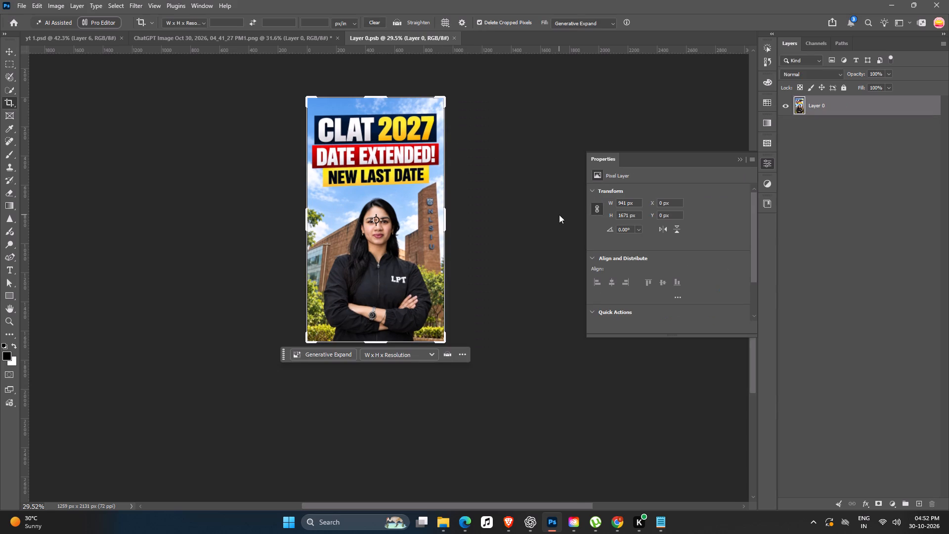
# Extend the canvas above the CLAT 2027 headline with the Crop tool, using Generative Expand as the fill.
pyautogui.hotkey('ctrl', 'd')
pyautogui.moveTo(378, 97); pyautogui.dragTo(373, 77)
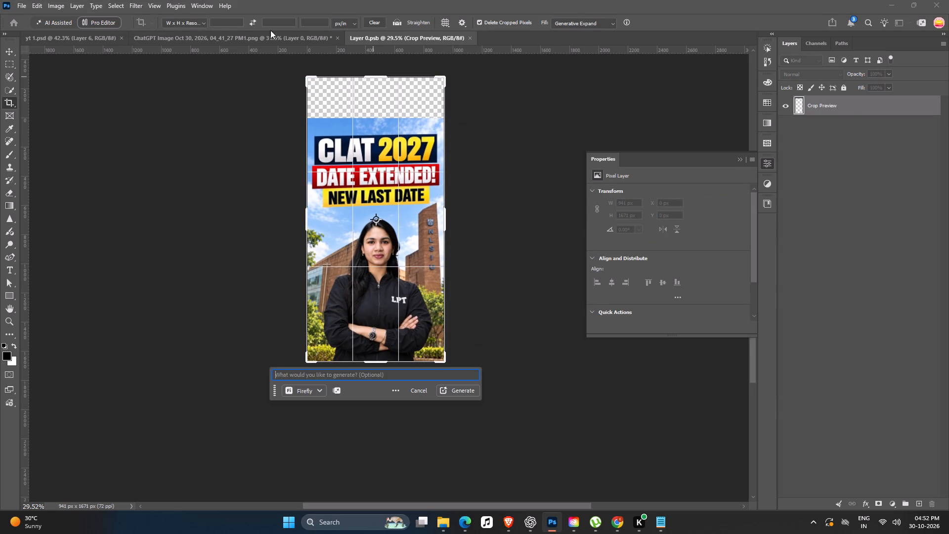
# Extend the smart object's canvas above the CLAT 2027 heading to about 941 × 1949 px using Generative Expand without a prompt.
pyautogui.click(461, 393)
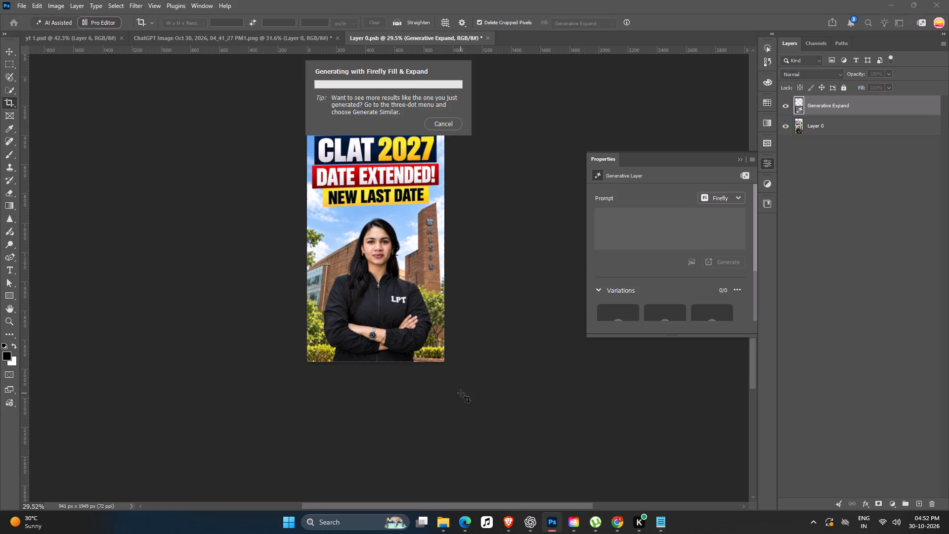
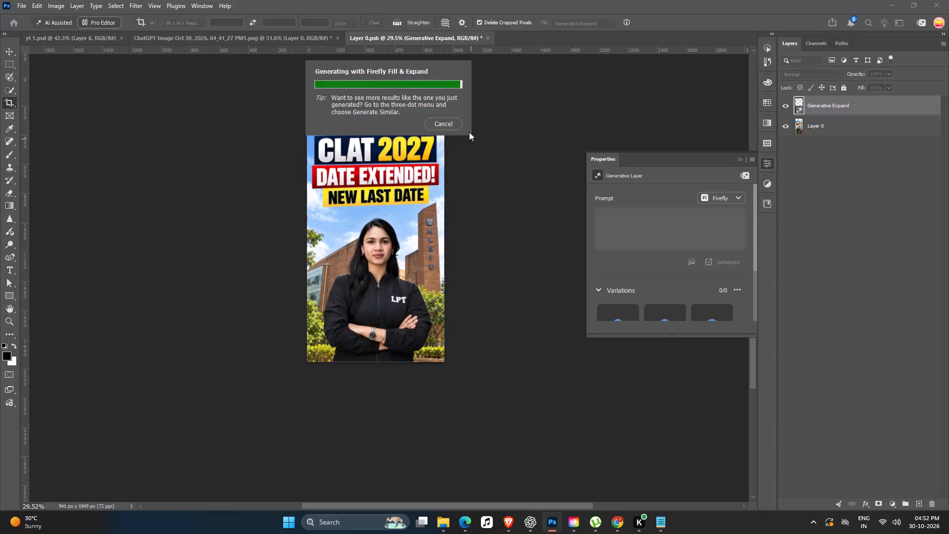
pyautogui.click(461, 122)
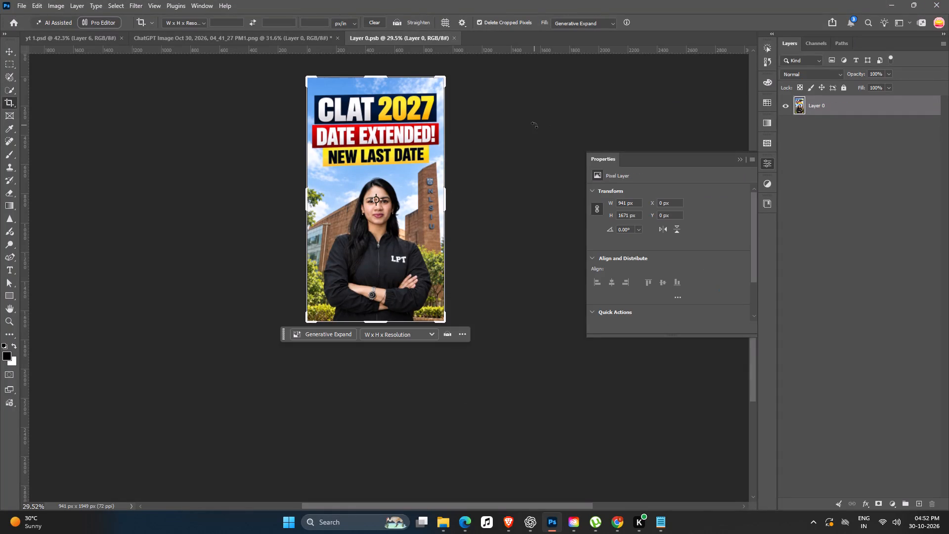
pyautogui.hotkey('ctrl', 'd')
pyautogui.click(934, 0)
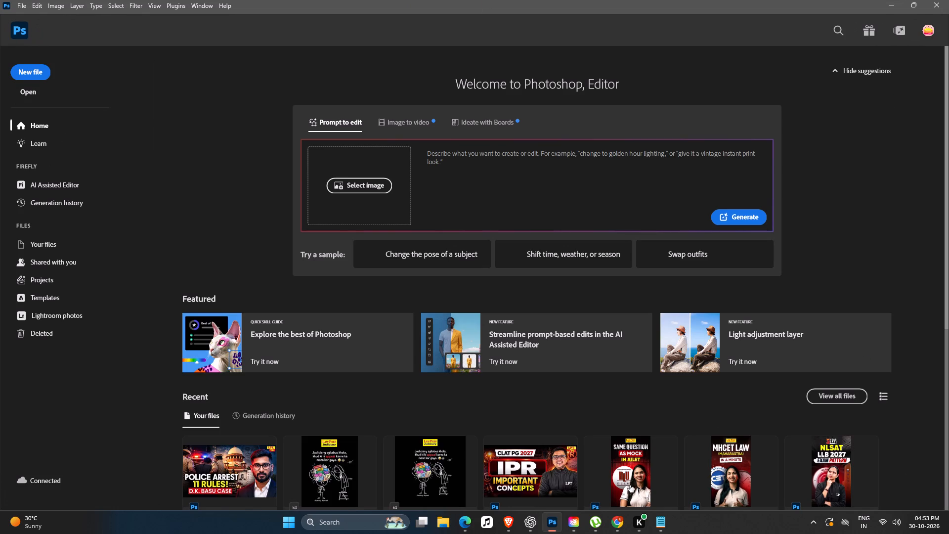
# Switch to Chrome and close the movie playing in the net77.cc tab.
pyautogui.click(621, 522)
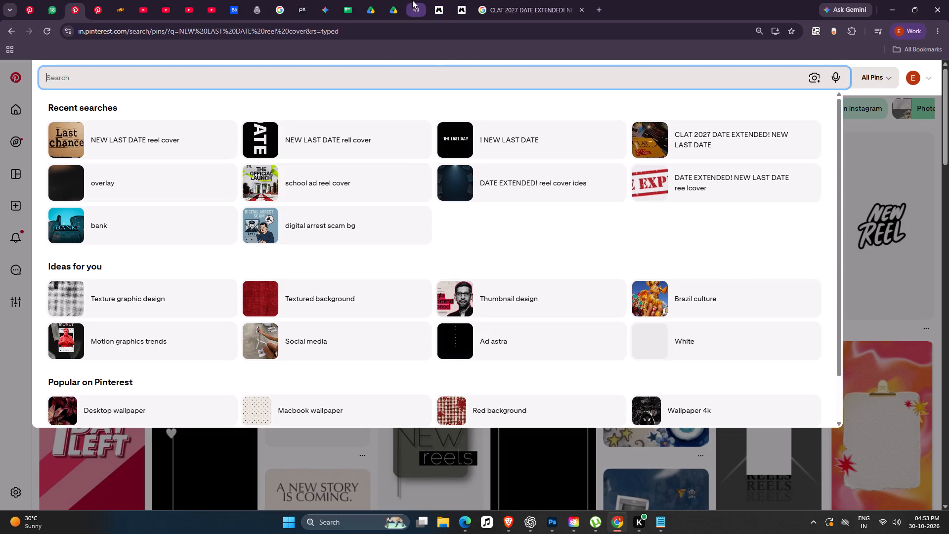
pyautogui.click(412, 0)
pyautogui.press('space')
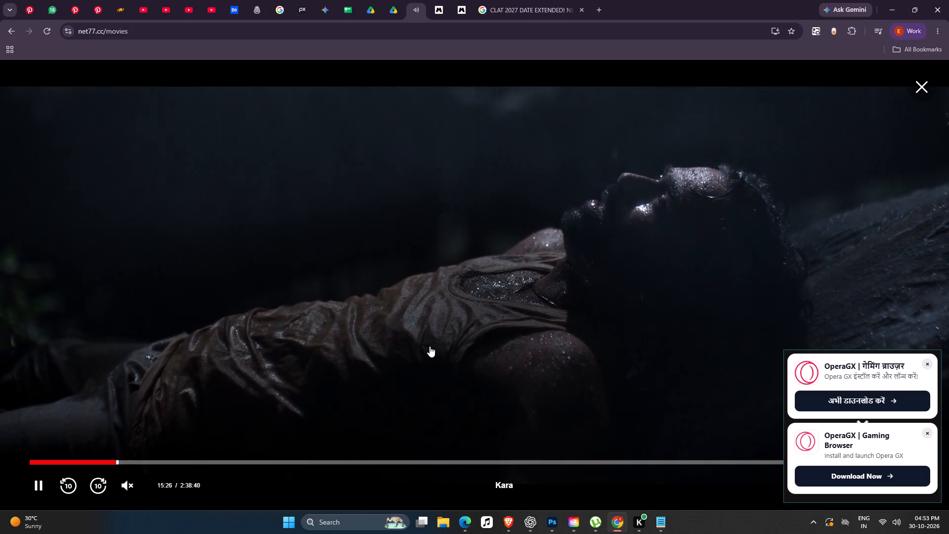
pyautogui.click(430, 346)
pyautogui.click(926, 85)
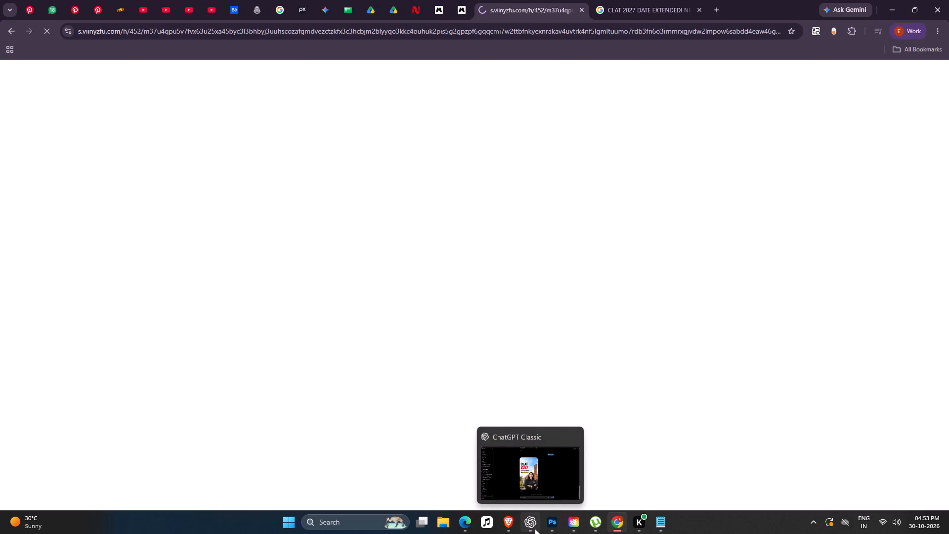
# Switch to Photoshop and create a portrait 1080 × 1920 px document at 72 ppi with a black background.
pyautogui.click(555, 527)
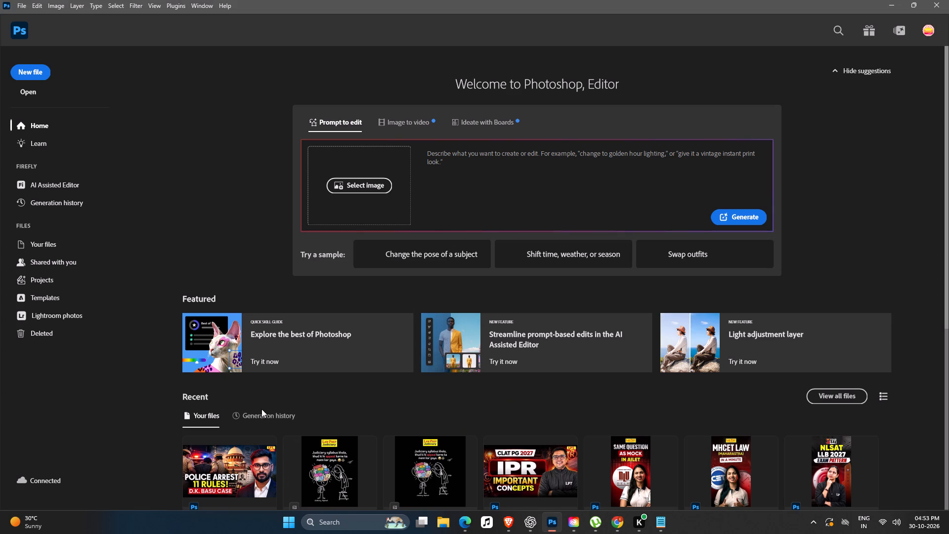
pyautogui.scroll(-5, 258, 396)
pyautogui.scroll(-4, 565, 394)
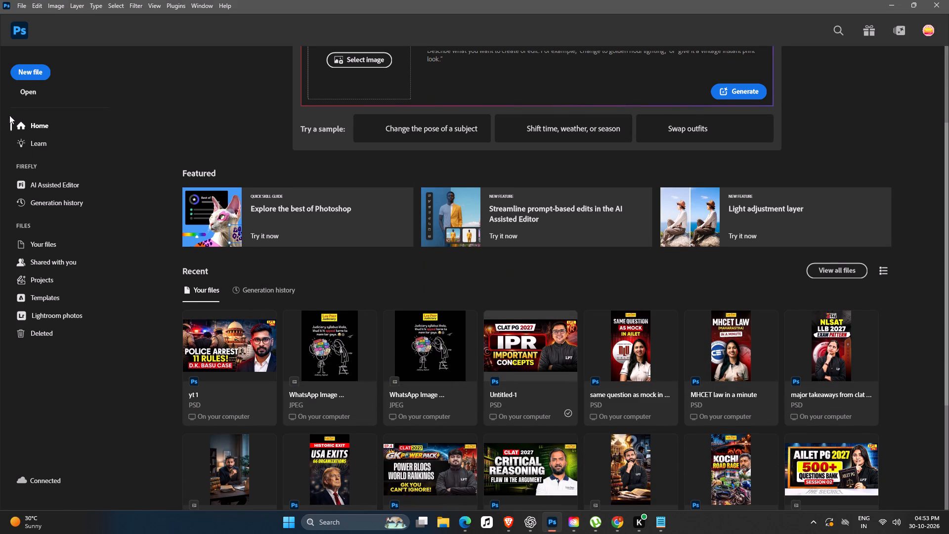
pyautogui.click(31, 73)
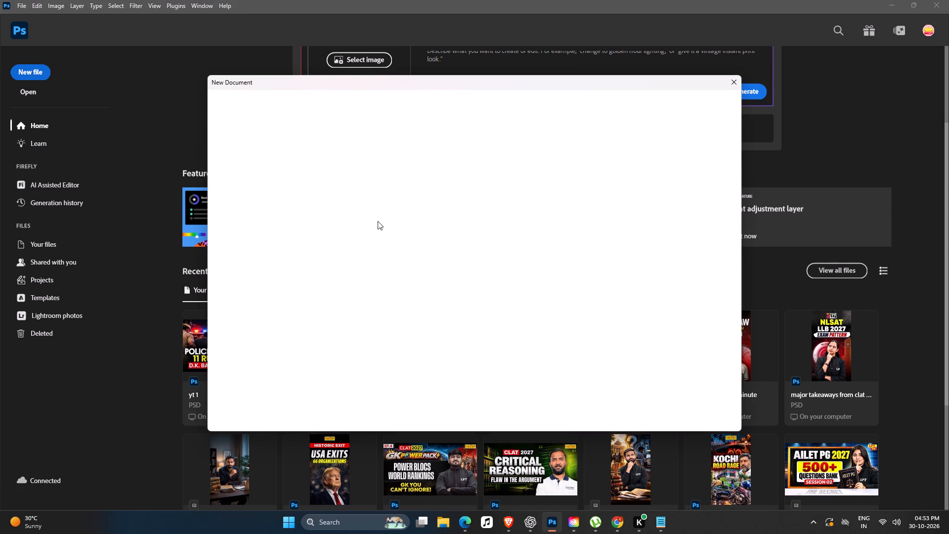
pyautogui.click(337, 171)
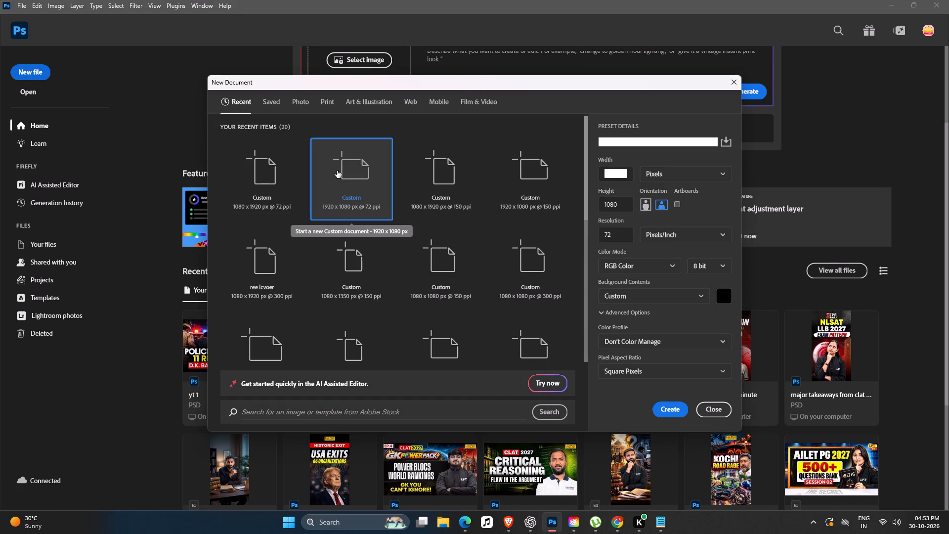
pyautogui.click(648, 204)
pyautogui.click(671, 415)
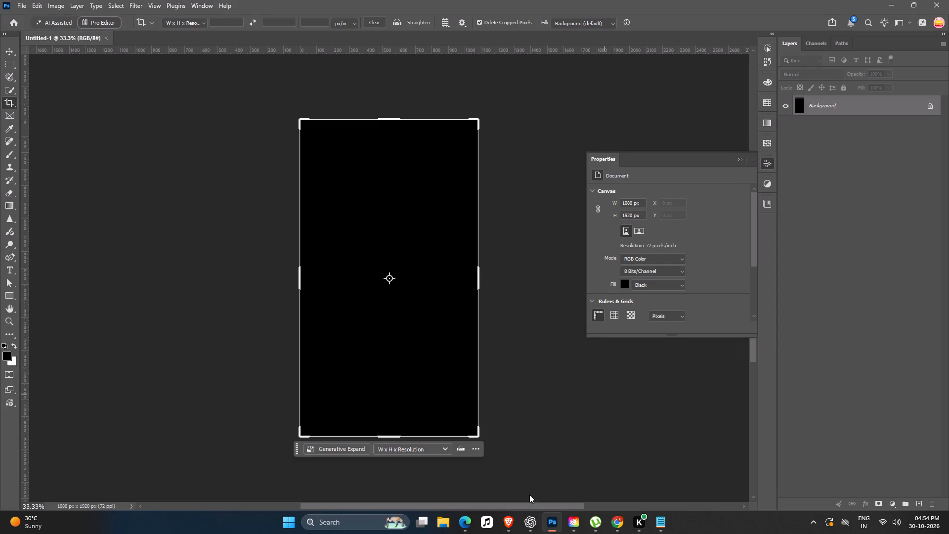
# Place the ChatGPT 04_41_27 PM image from the Downloads folder into the new document at its original size.
pyautogui.press('v')
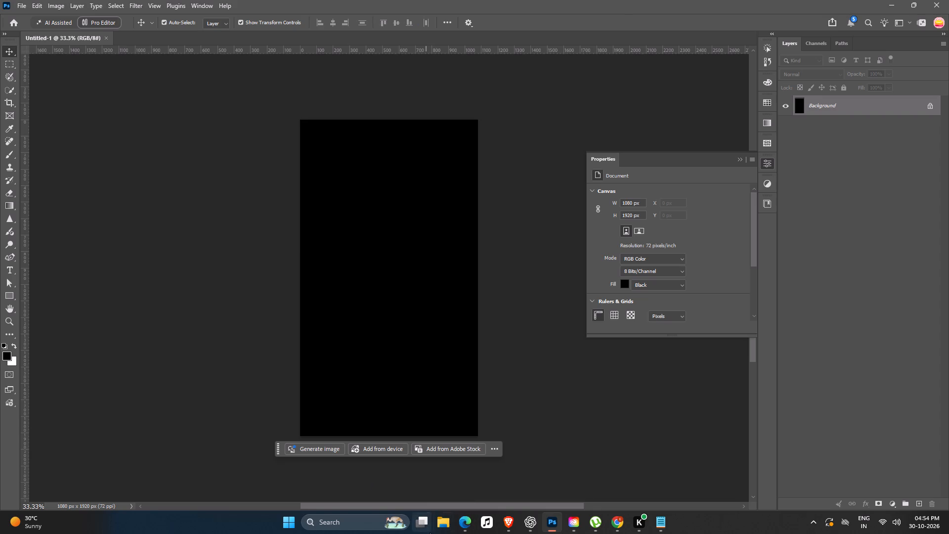
pyautogui.click(445, 525)
pyautogui.doubleClick(35, 135)
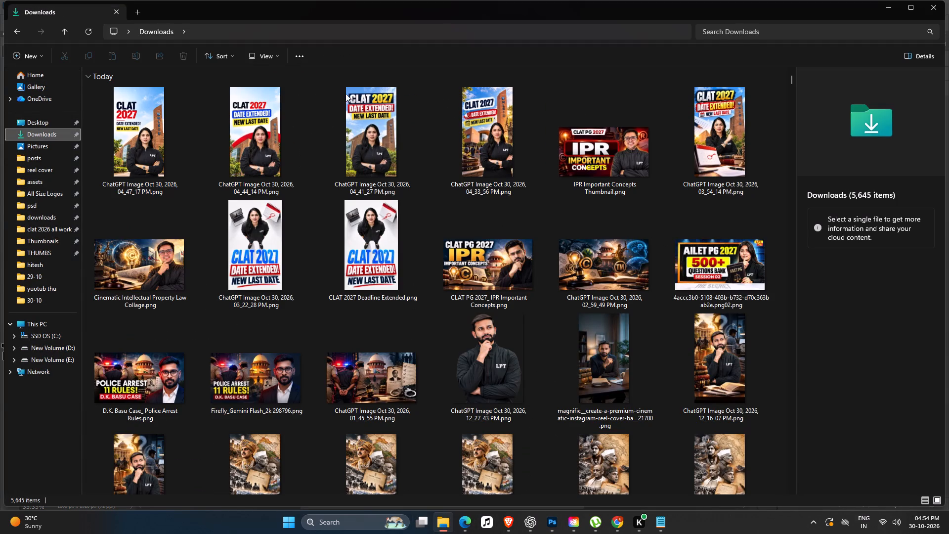
pyautogui.moveTo(355, 97); pyautogui.dragTo(489, 449)
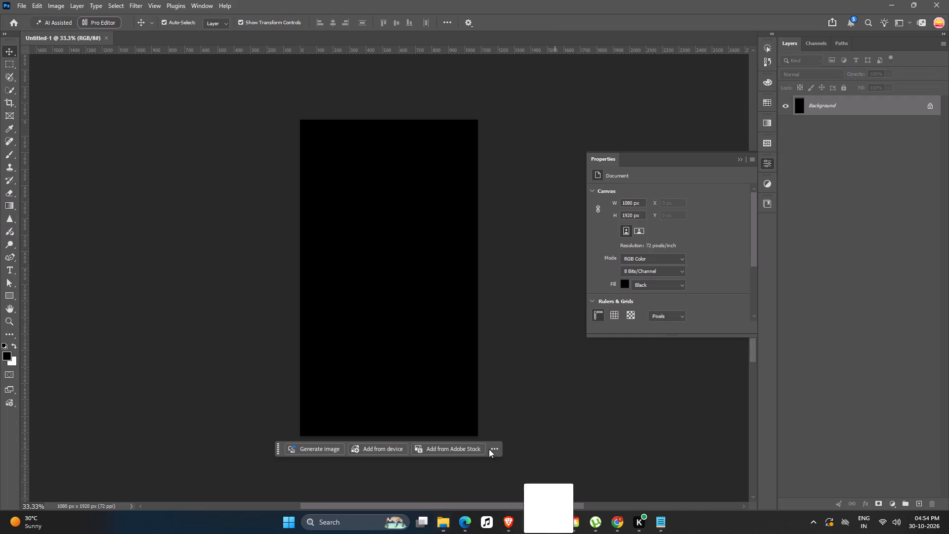
pyautogui.moveTo(489, 449); pyautogui.dragTo(354, 262)
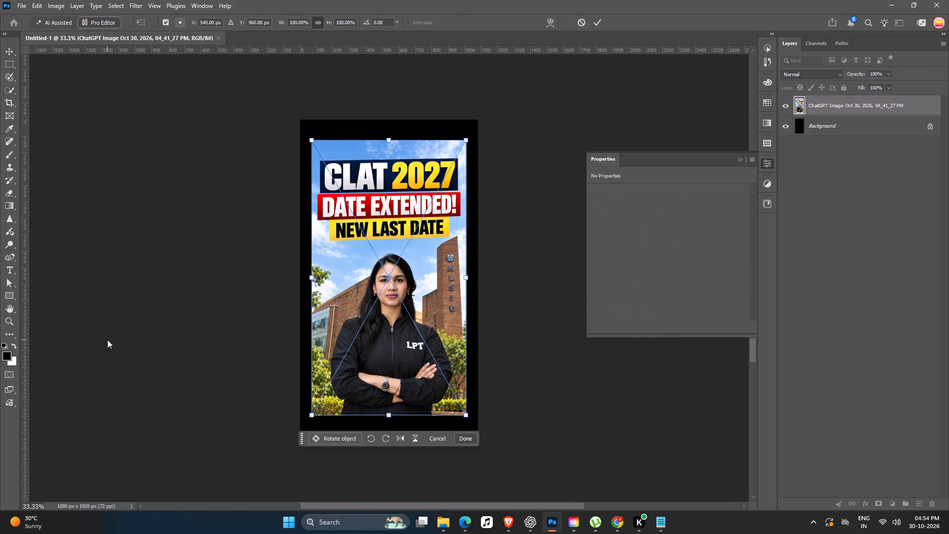
pyautogui.press('Return')
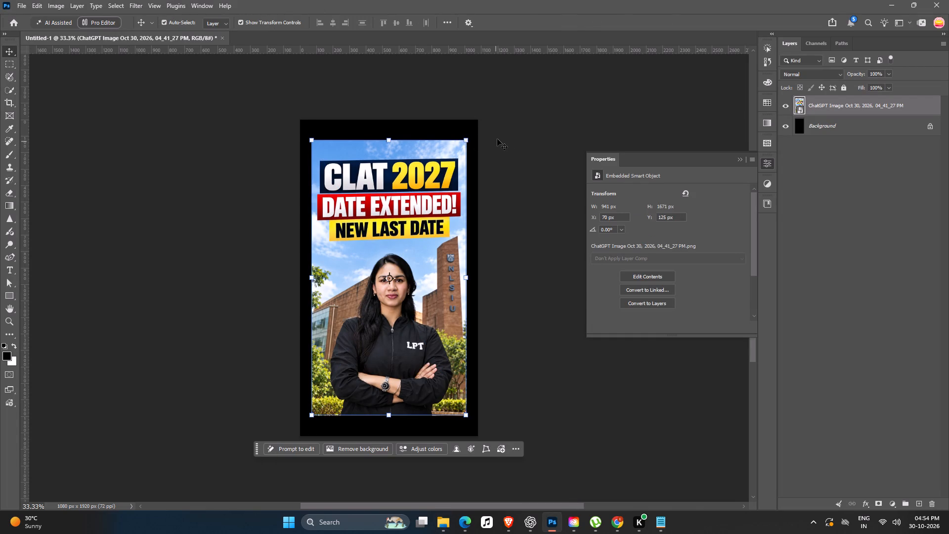
# Open the placed smart object's contents and extend its canvas above and on both sides to about 1107 × 1907 px using Generative Expand without a prompt.
pyautogui.click(541, 126)
pyautogui.click(388, 181)
pyautogui.doubleClick(799, 104)
pyautogui.click(5, 101)
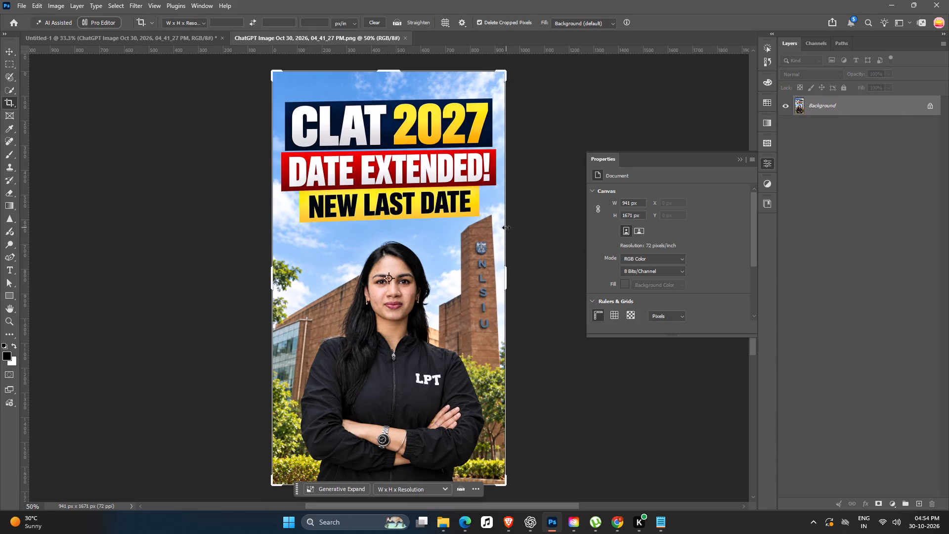
pyautogui.keyDown('ctrl'); pyautogui.scroll(-6, 470, 253); pyautogui.keyUp('ctrl')
pyautogui.moveTo(415, 144); pyautogui.dragTo(415, 139)
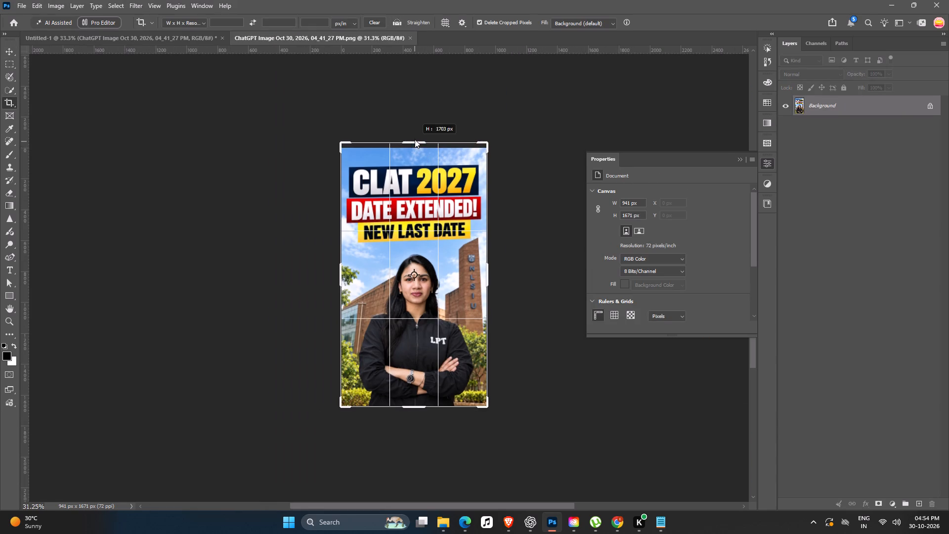
pyautogui.moveTo(415, 139); pyautogui.dragTo(416, 126)
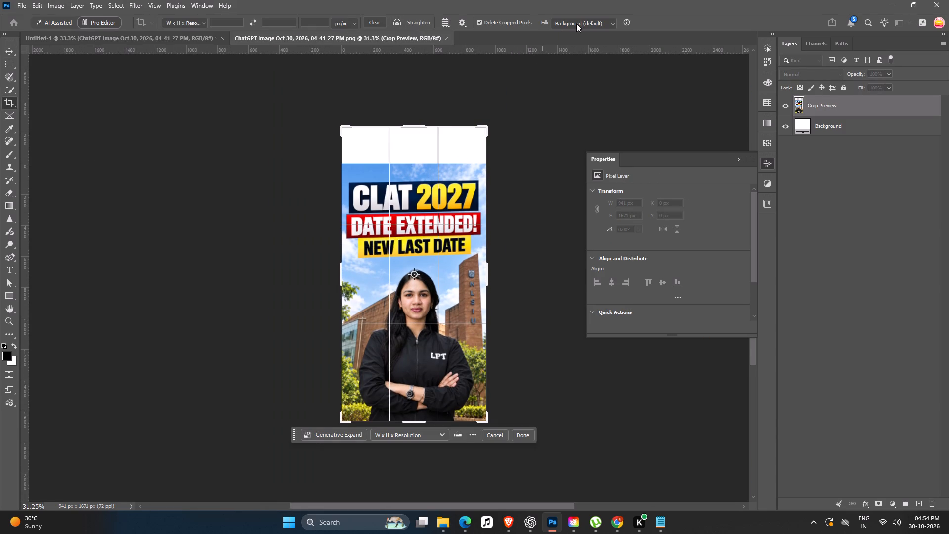
pyautogui.click(576, 23)
pyautogui.click(577, 44)
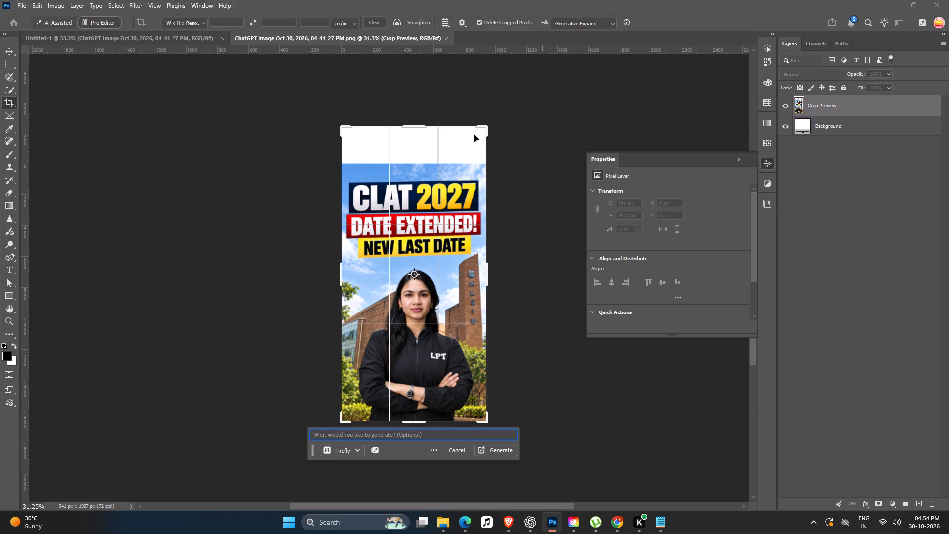
pyautogui.moveTo(489, 263); pyautogui.dragTo(495, 261)
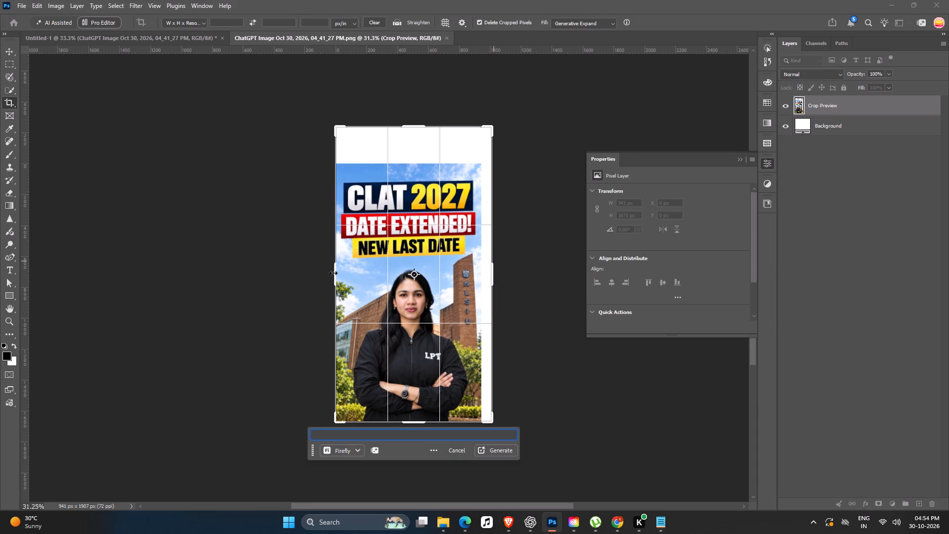
pyautogui.moveTo(334, 270); pyautogui.dragTo(327, 271)
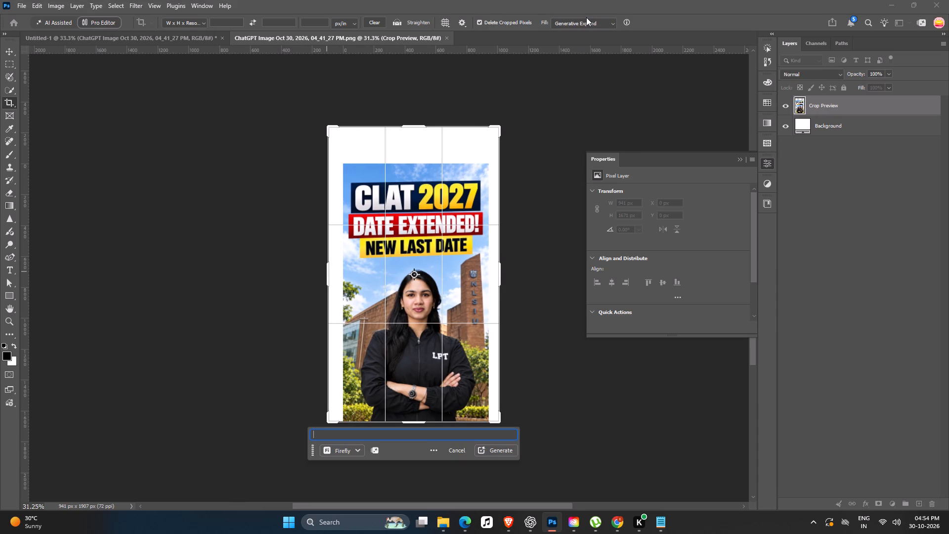
pyautogui.click(586, 19)
pyautogui.click(581, 39)
pyautogui.press('Return')
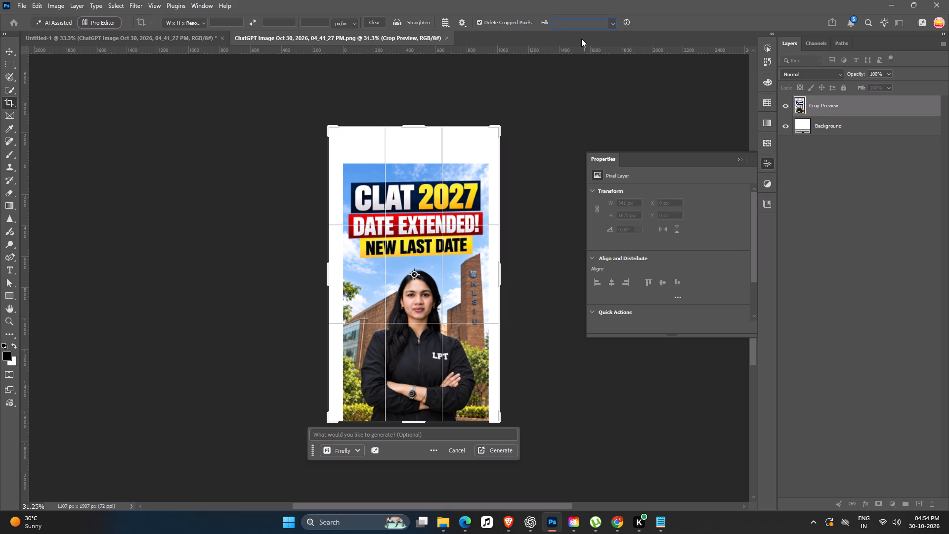
pyautogui.click(509, 449)
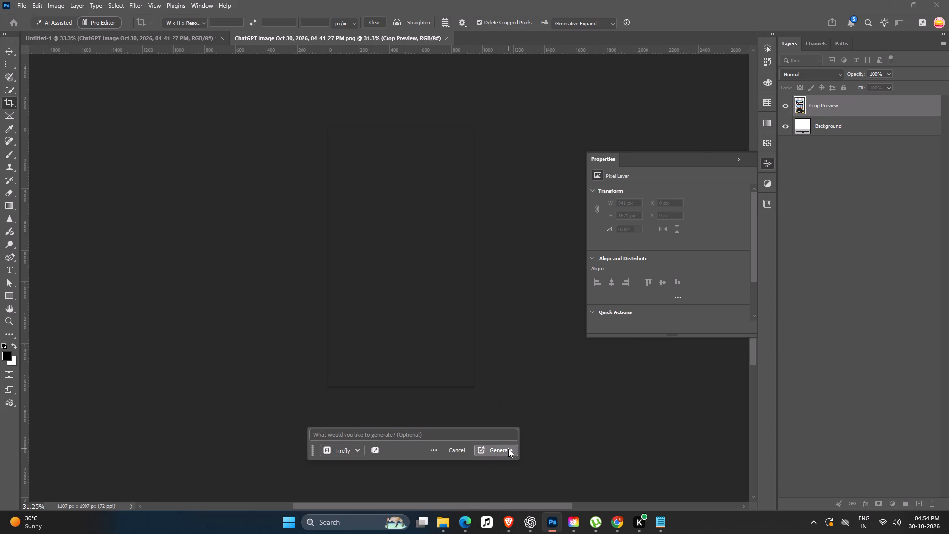
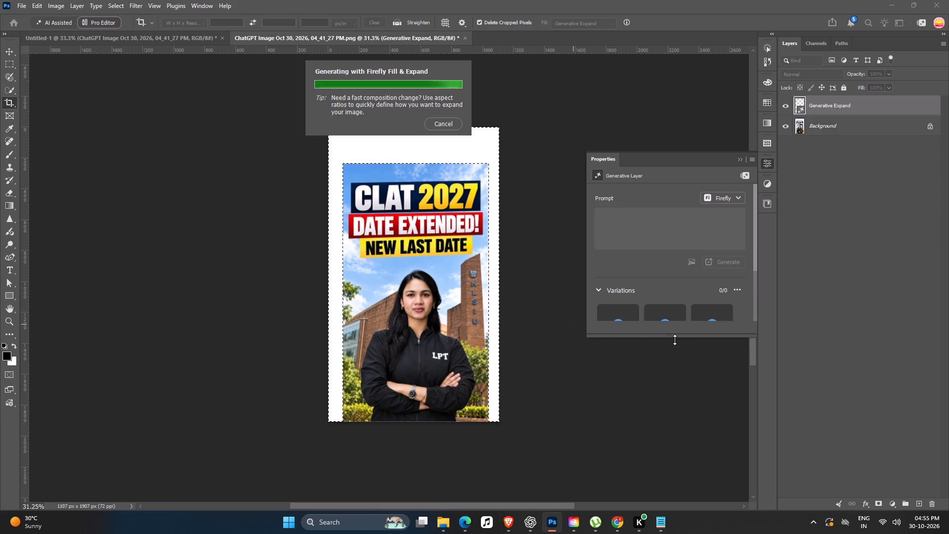
# Cancel the running Generative Expand of the image canvas.
pyautogui.moveTo(676, 335); pyautogui.dragTo(636, 453)
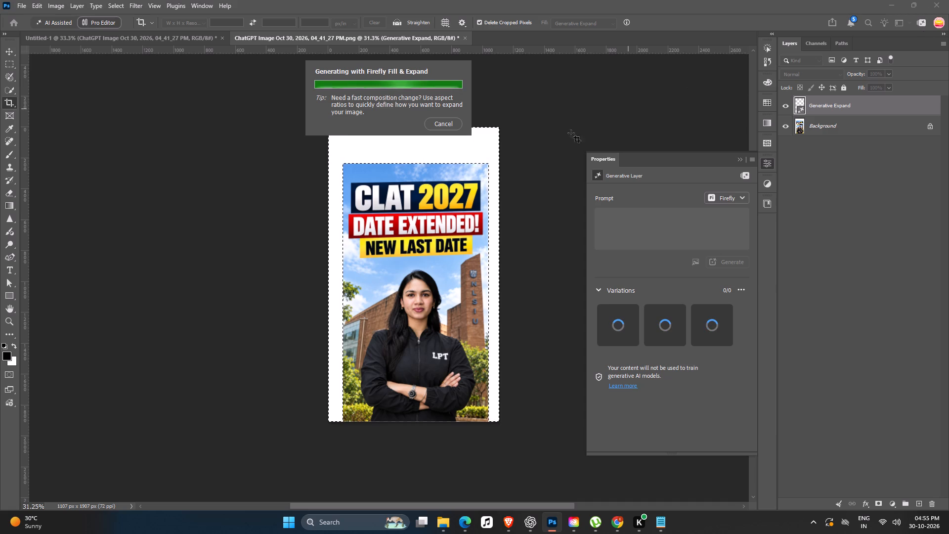
pyautogui.click(449, 120)
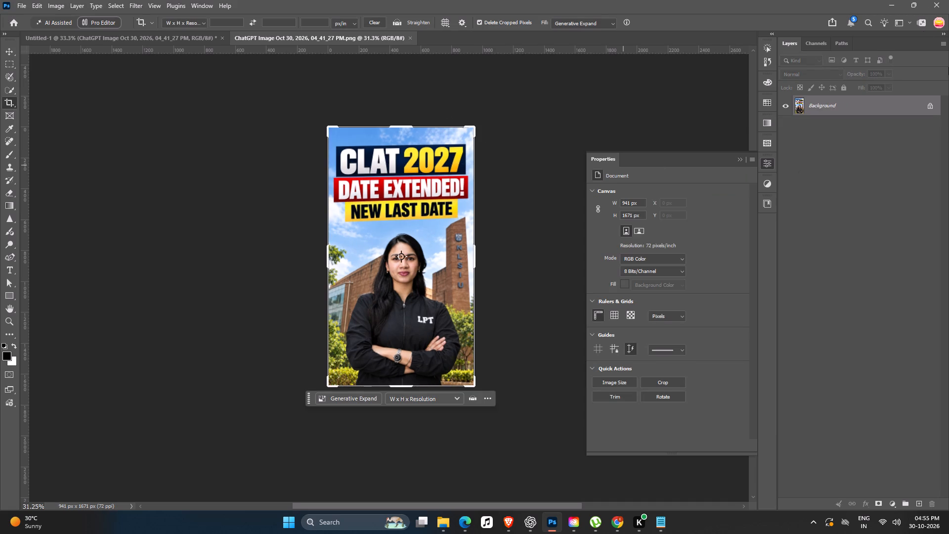
# Quit Photoshop without saving the Untitled-1 document.
pyautogui.click(9, 53)
pyautogui.click(8, 7)
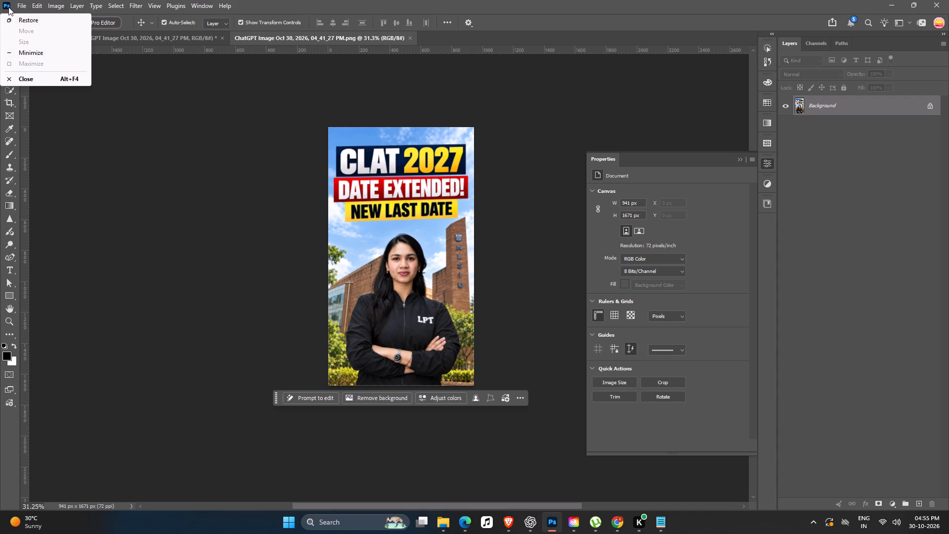
pyautogui.click(28, 79)
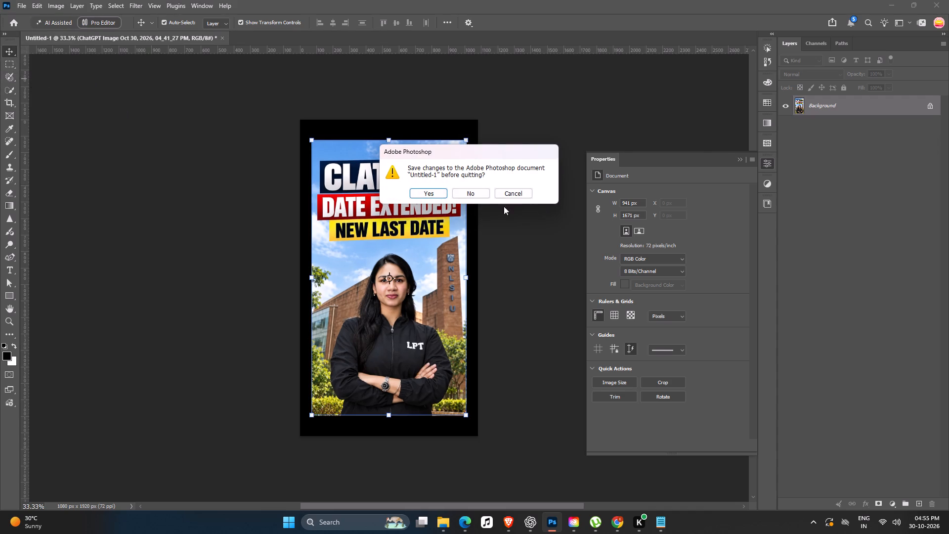
pyautogui.click(466, 191)
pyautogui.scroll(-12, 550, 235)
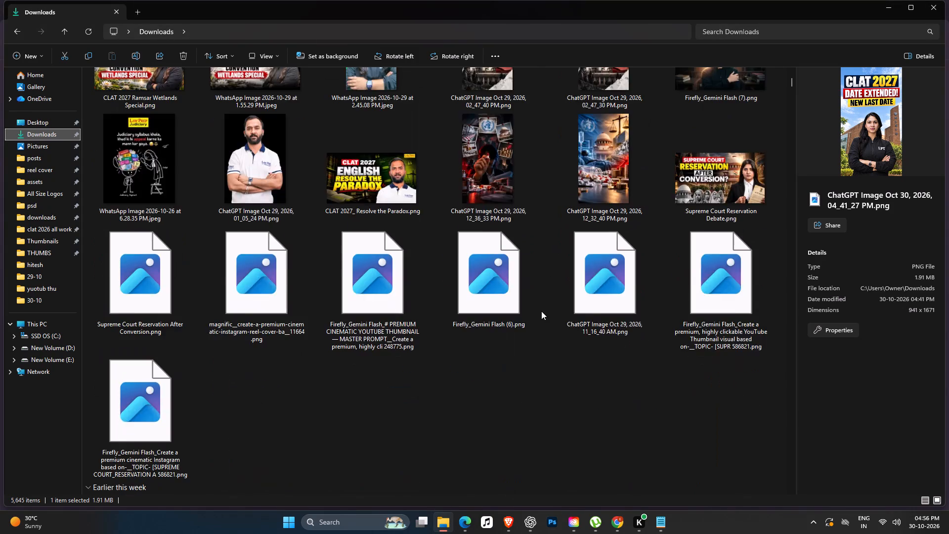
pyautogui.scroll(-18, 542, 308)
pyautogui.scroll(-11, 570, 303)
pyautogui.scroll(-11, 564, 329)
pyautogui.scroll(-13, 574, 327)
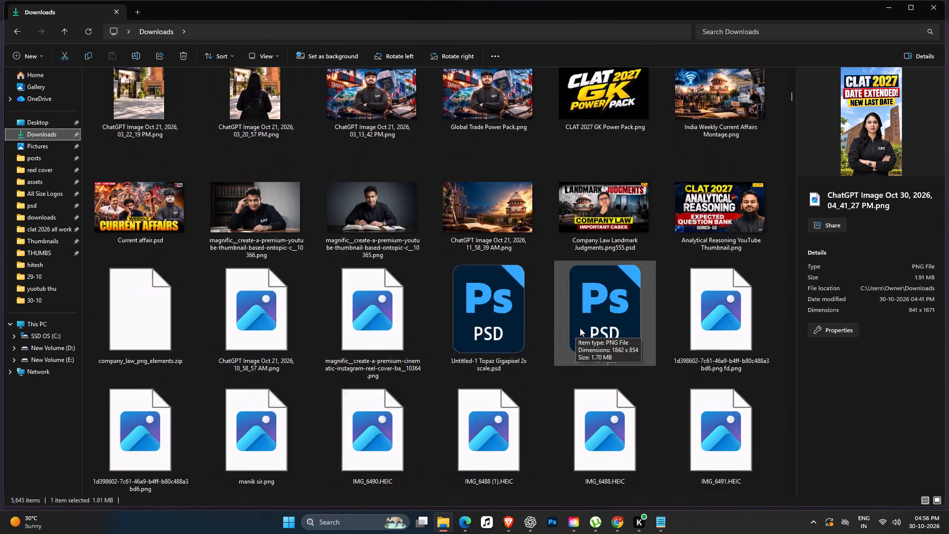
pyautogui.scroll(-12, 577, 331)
# Close the Downloads folder window.
pyautogui.click(934, 5)
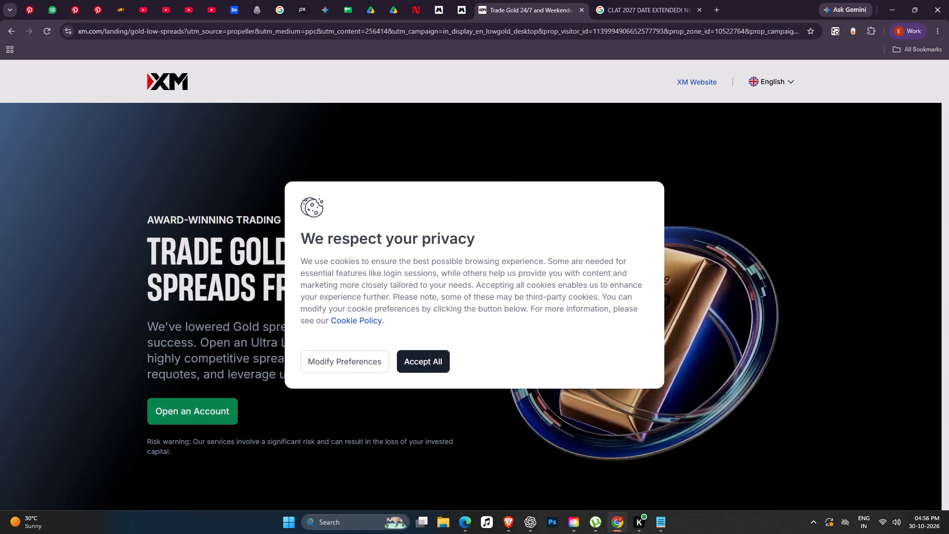
# Open Task Manager to its list of running processes.
pyautogui.hotkey('ctrl', 'shift', 'F1')
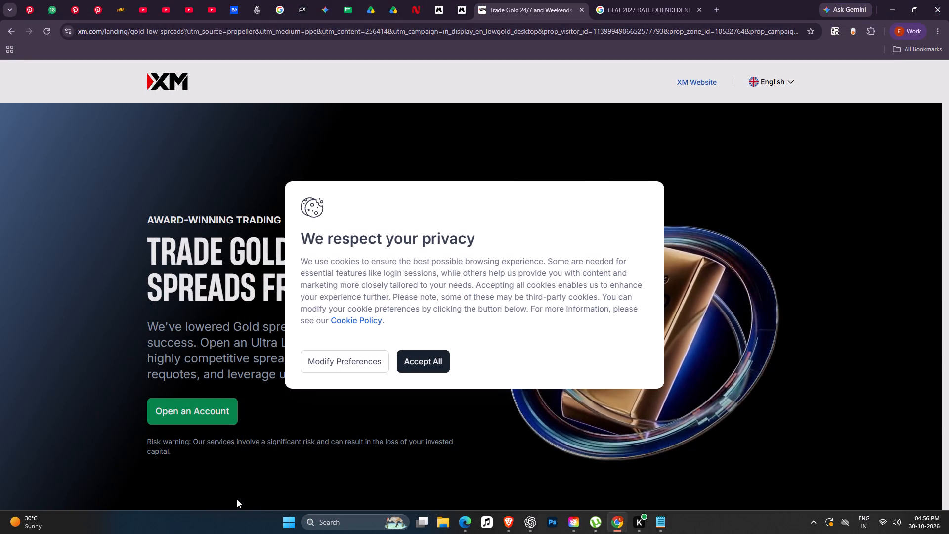
pyautogui.hotkey('ctrl', 'shift', 'Escape')
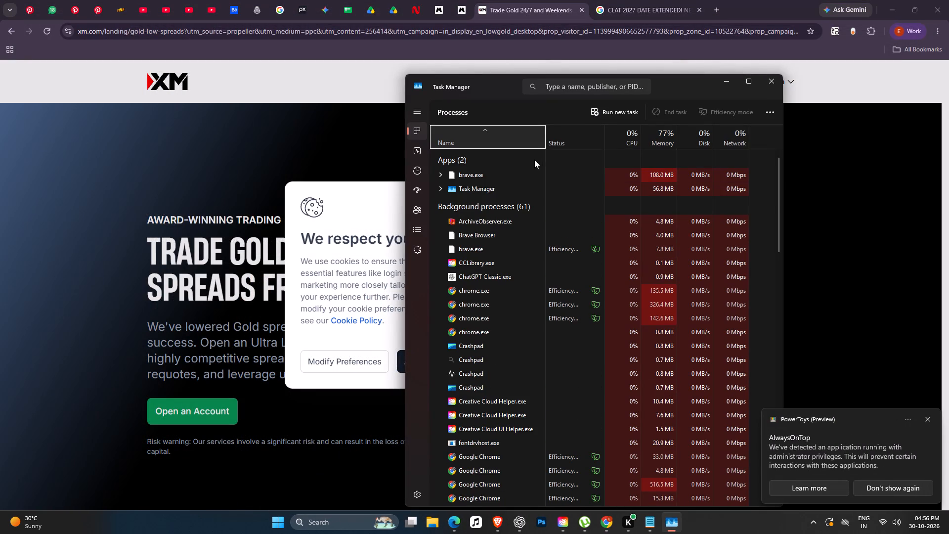
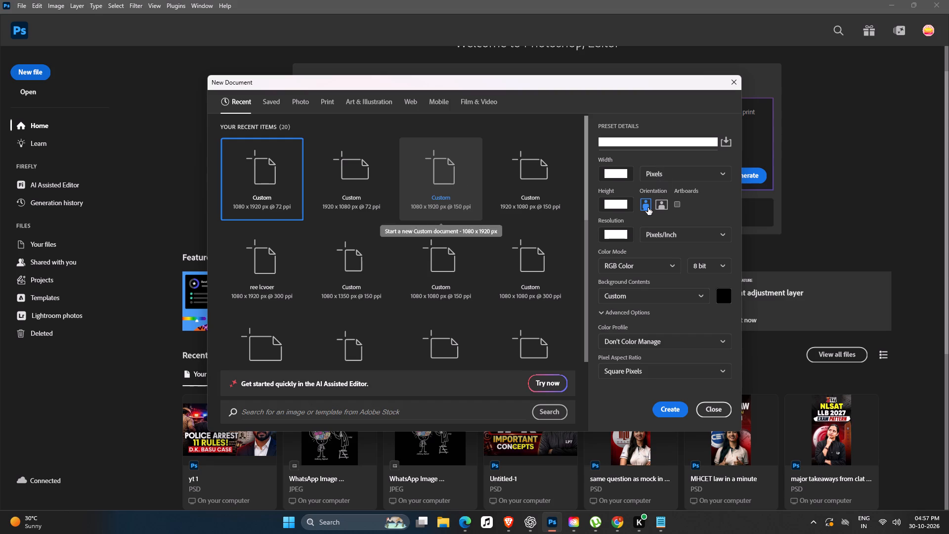
# Create a 1080 × 1920 px portrait document at 72 ppi in RGB Color with a black background.
pyautogui.keyDown('ctrl'); pyautogui.keyDown('shift'); pyautogui.click(672, 408); pyautogui.keyUp('shift'); pyautogui.keyUp('ctrl')
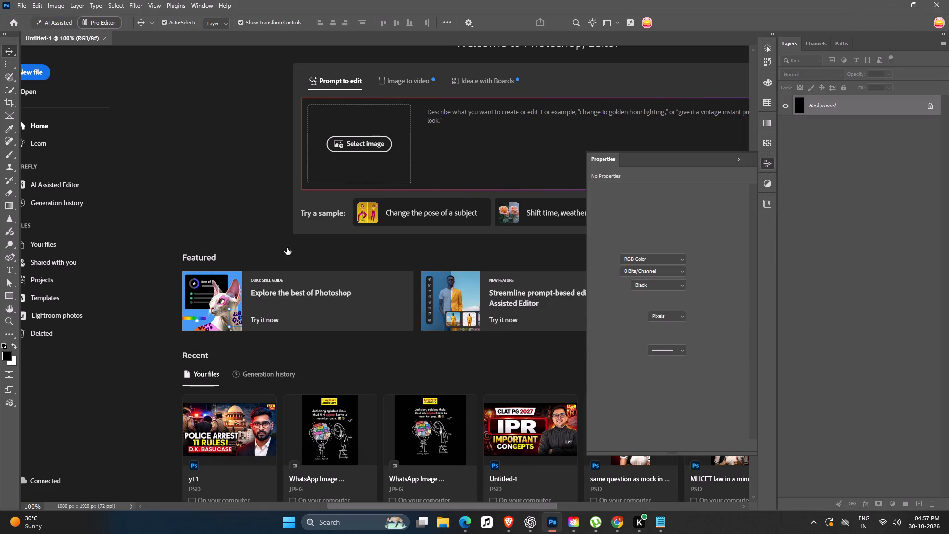
# Open the Downloads image "ChatGPT Image Oct 30, 2026, 04_41_27 PM.png" in Photoshop as a separate document.
pyautogui.keyDown('ctrl'); pyautogui.keyDown('shift'); pyautogui.click(438, 524); pyautogui.keyUp('shift'); pyautogui.keyUp('ctrl')
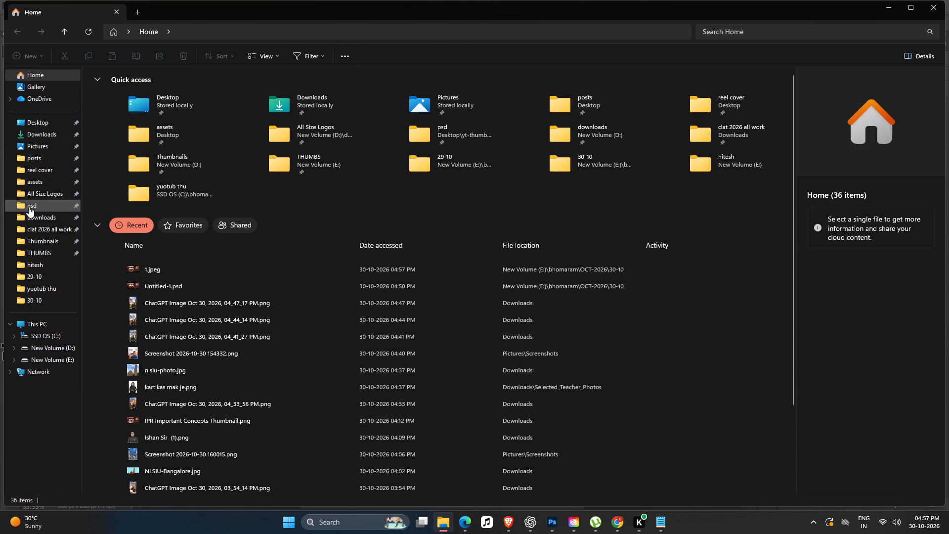
pyautogui.keyDown('ctrl'); pyautogui.keyDown('shift'); pyautogui.doubleClick(28, 136); pyautogui.keyUp('shift'); pyautogui.keyUp('ctrl')
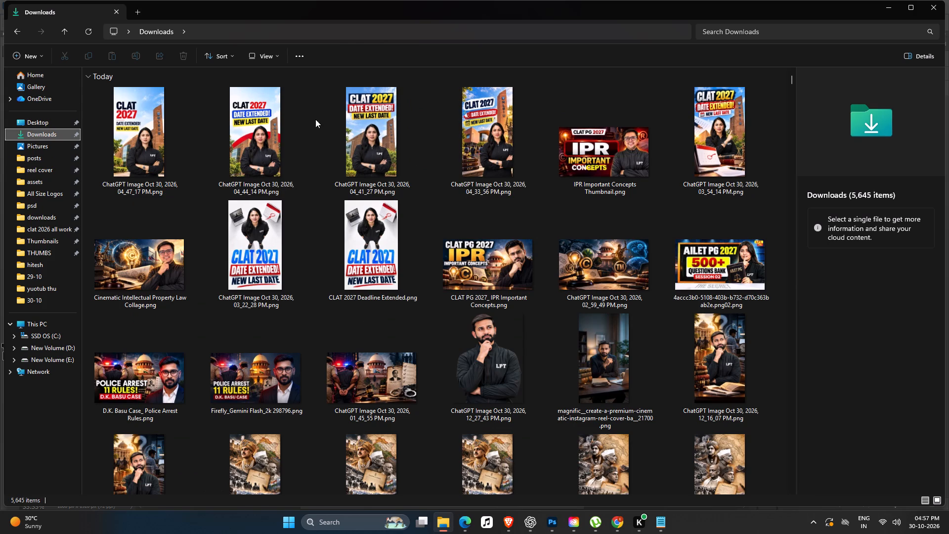
pyautogui.keyDown('ctrl'); pyautogui.keyDown('shift'); pyautogui.moveTo(358, 108); pyautogui.dragTo(555, 517); pyautogui.keyUp('shift'); pyautogui.keyUp('ctrl')
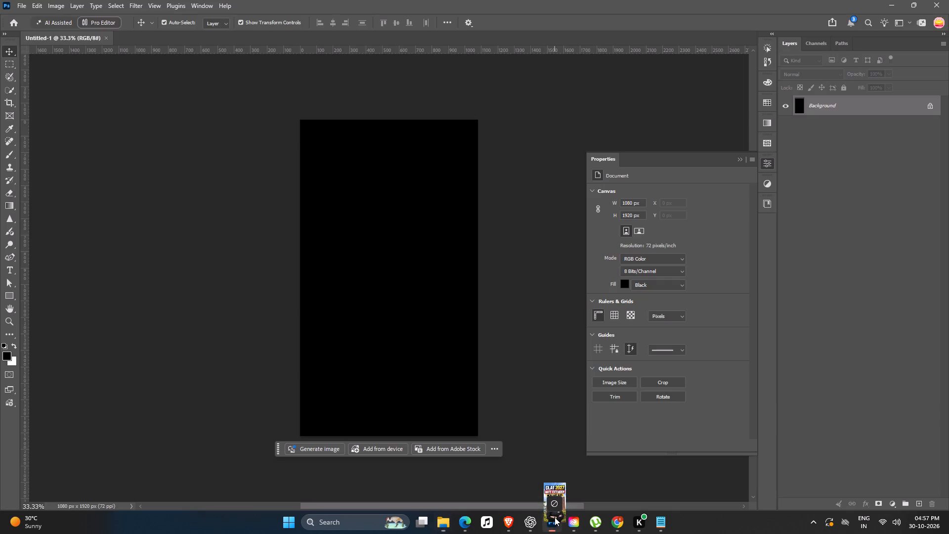
pyautogui.keyDown('ctrl'); pyautogui.keyDown('shift'); pyautogui.moveTo(555, 517); pyautogui.dragTo(517, 37); pyautogui.keyUp('shift'); pyautogui.keyUp('ctrl')
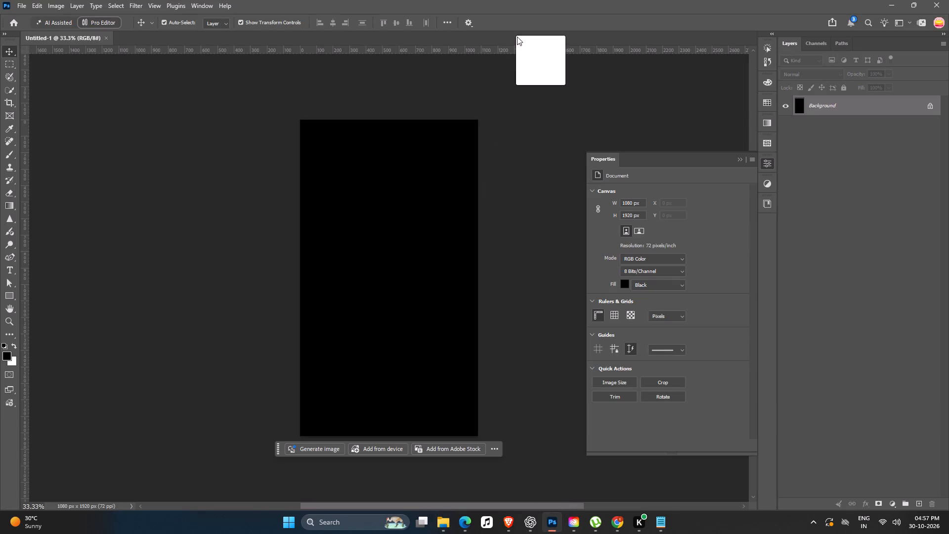
pyautogui.keyDown('ctrl'); pyautogui.scroll(-6, 432, 258); pyautogui.keyUp('ctrl')
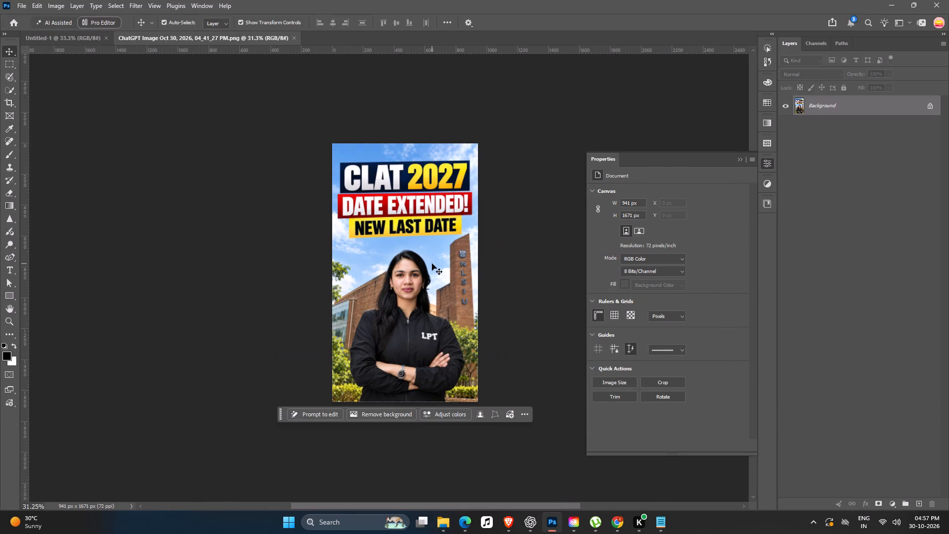
# Extend the image canvas upward to about 1901 px tall with a promptless Firefly Generative Expand and choose the second variation.
pyautogui.click(7, 105)
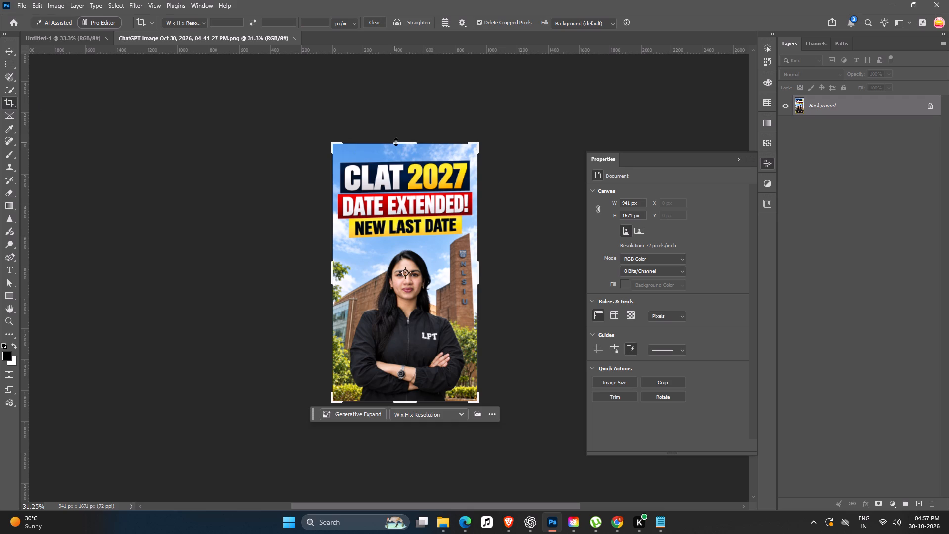
pyautogui.moveTo(401, 138); pyautogui.dragTo(407, 121)
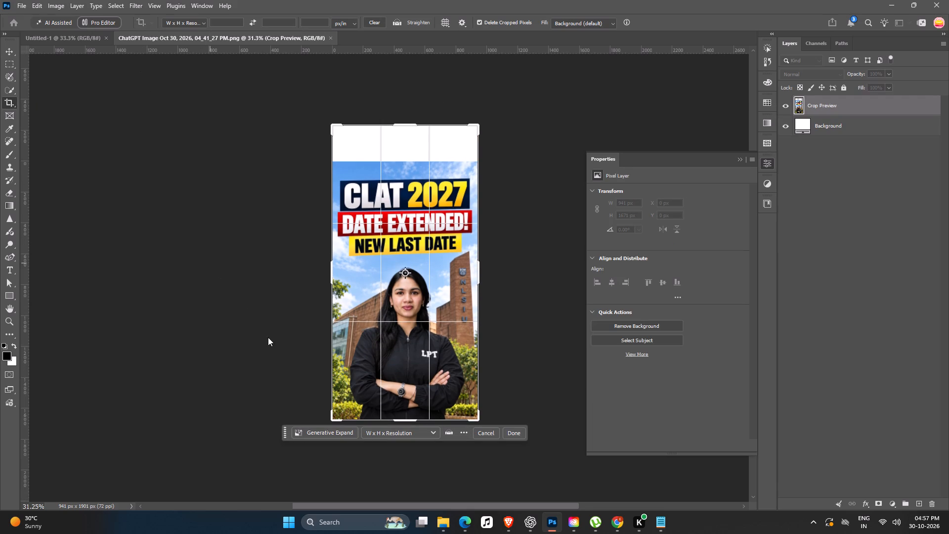
pyautogui.click(340, 431)
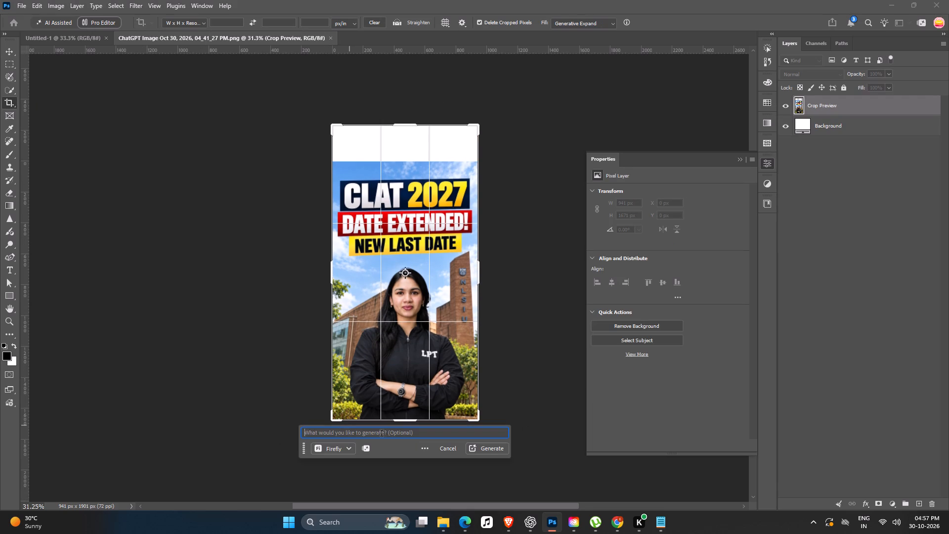
pyautogui.click(482, 447)
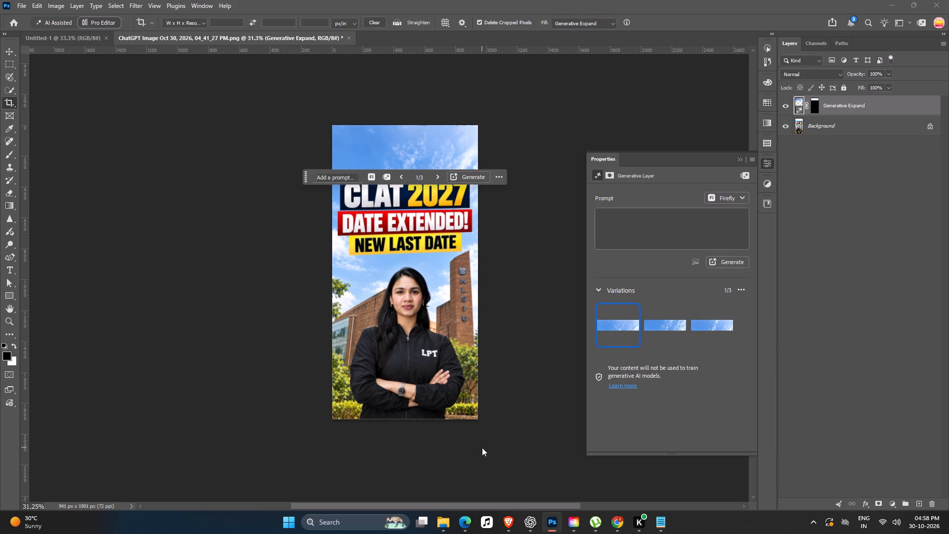
pyautogui.click(666, 320)
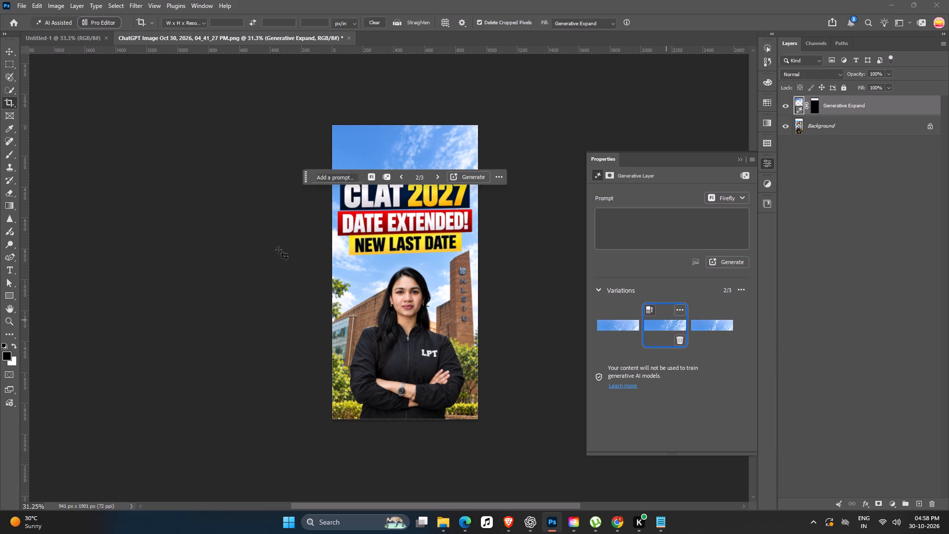
# Unlock the Background layer and combine it with the Generative Expand layer into one smart object.
pyautogui.click(930, 132)
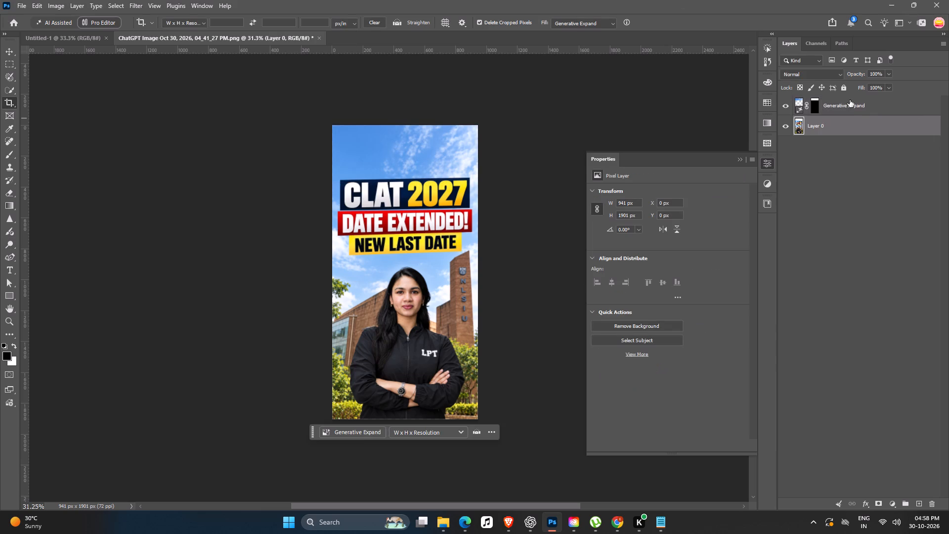
pyautogui.click(850, 100)
pyautogui.click(885, 129)
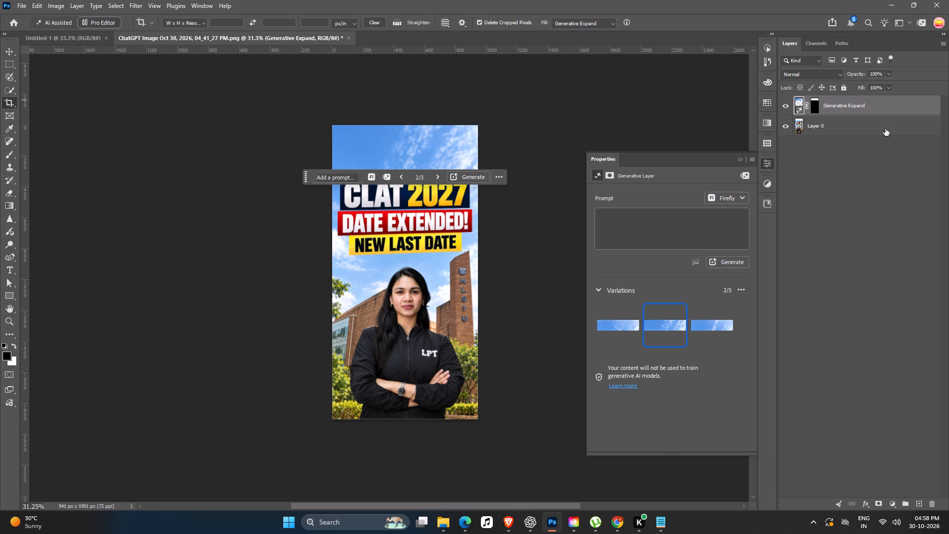
pyautogui.keyDown('shift'); pyautogui.click(891, 100); pyautogui.keyUp('shift')
pyautogui.keyDown('shift'); pyautogui.rightClick(891, 100); pyautogui.keyUp('shift')
pyautogui.click(919, 316)
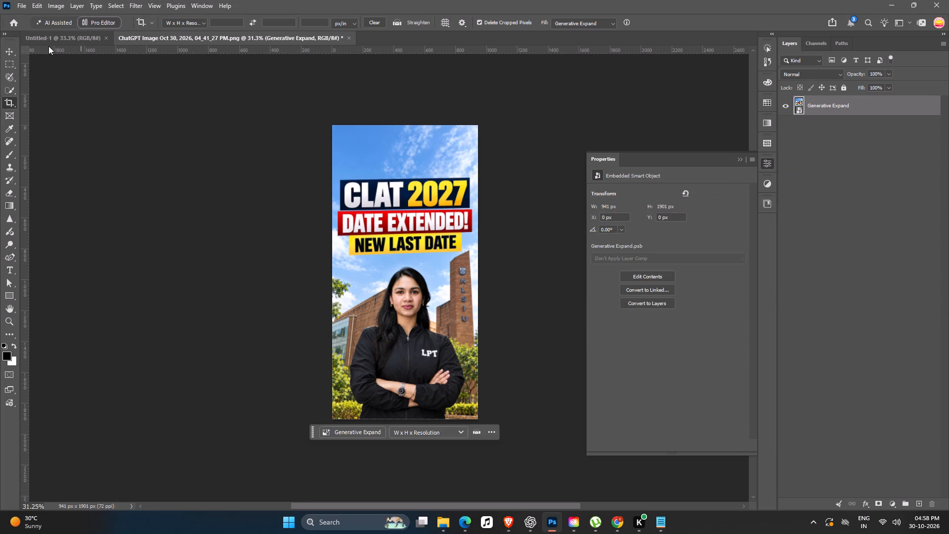
# Copy the expanded smart object from the image document into the Untitled-1 document.
pyautogui.click(75, 38)
pyautogui.click(258, 41)
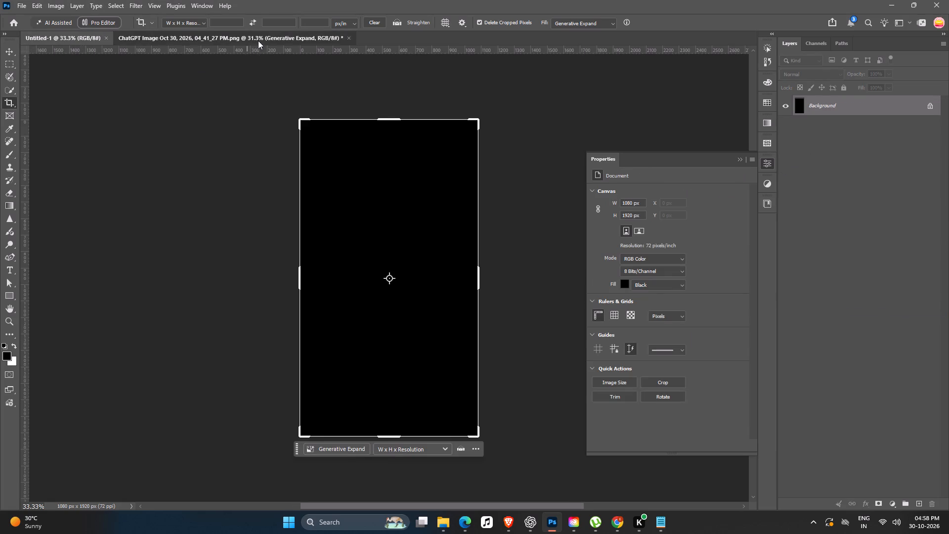
pyautogui.hotkey('ctrl', 'c')
pyautogui.click(54, 38)
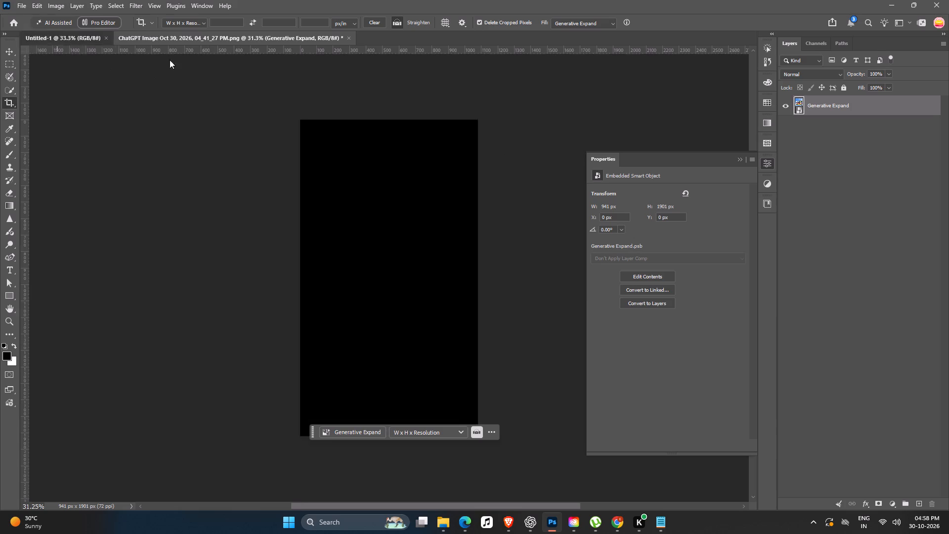
pyautogui.hotkey('ctrl', 'v')
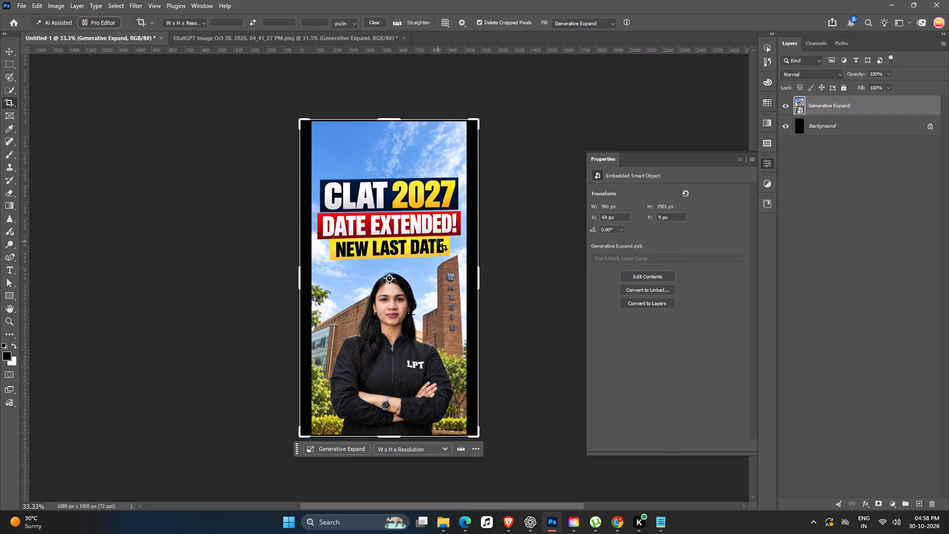
# Scale the pasted cover image from its centre to about 117.6% so it fills the Untitled-1 canvas width.
pyautogui.press('v')
pyautogui.click(433, 243)
pyautogui.keyDown('alt'); pyautogui.moveTo(468, 121); pyautogui.dragTo(520, 112); pyautogui.keyUp('alt')
pyautogui.click(445, 193)
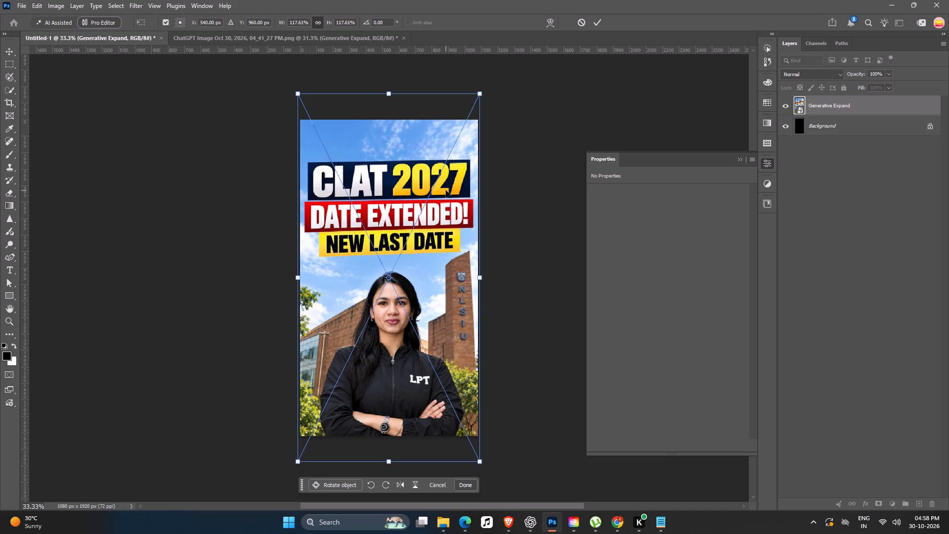
pyautogui.press('Return')
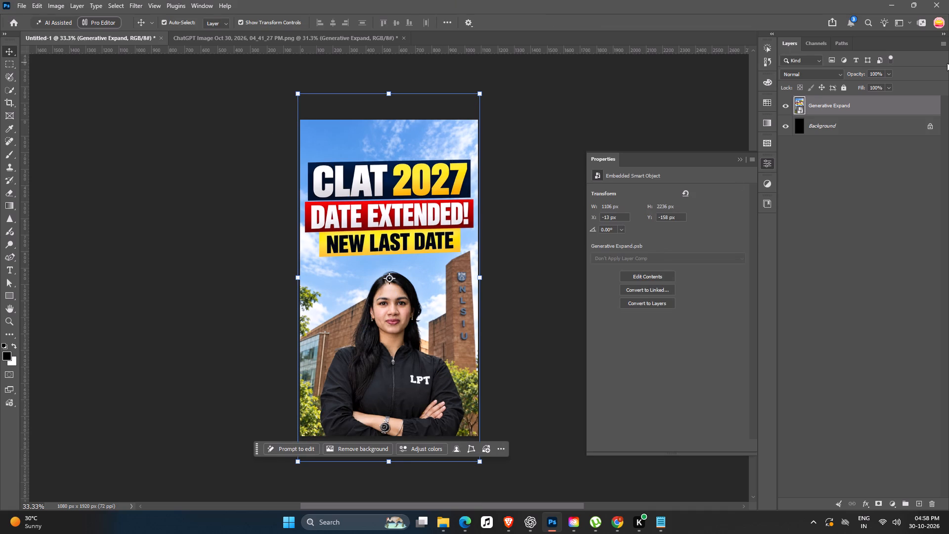
pyautogui.click(573, 123)
# Switch to File Explorer and open the All Size Logos folder.
pyautogui.click(447, 525)
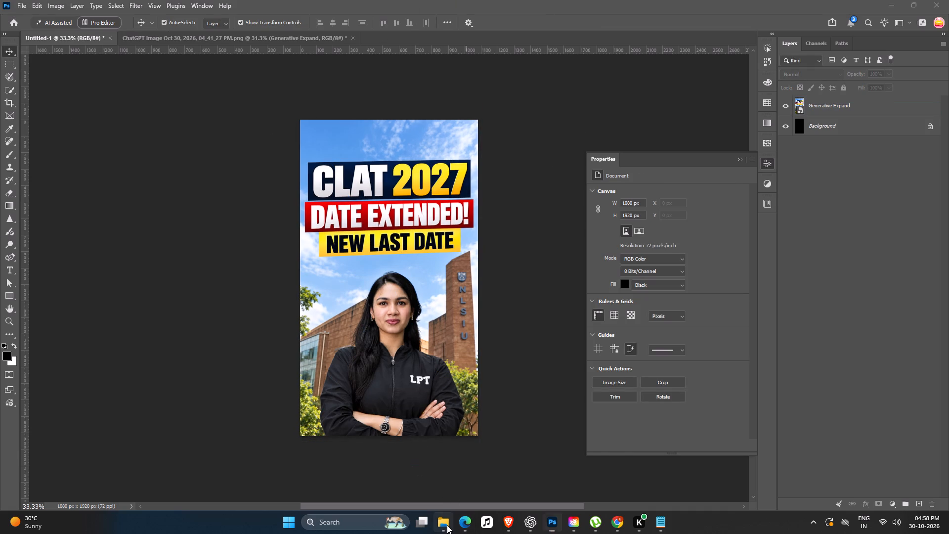
pyautogui.doubleClick(46, 188)
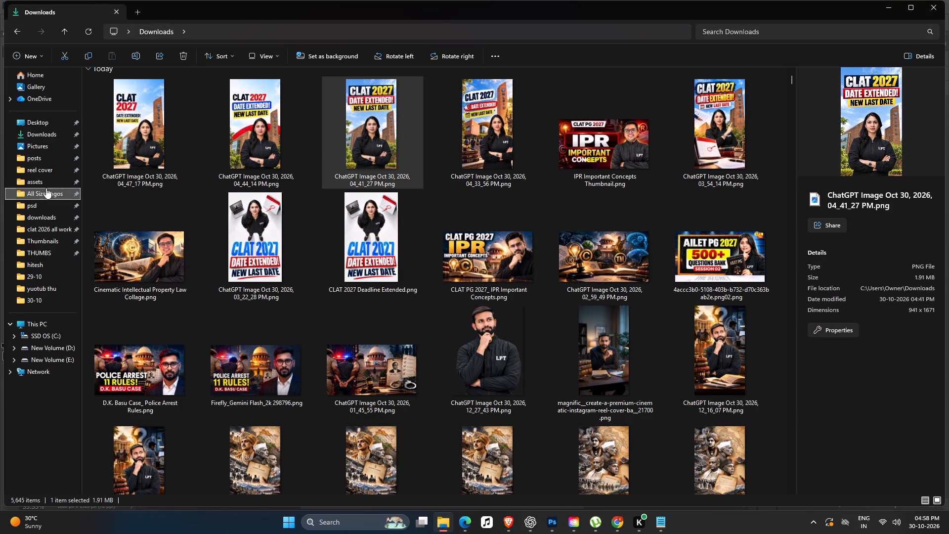
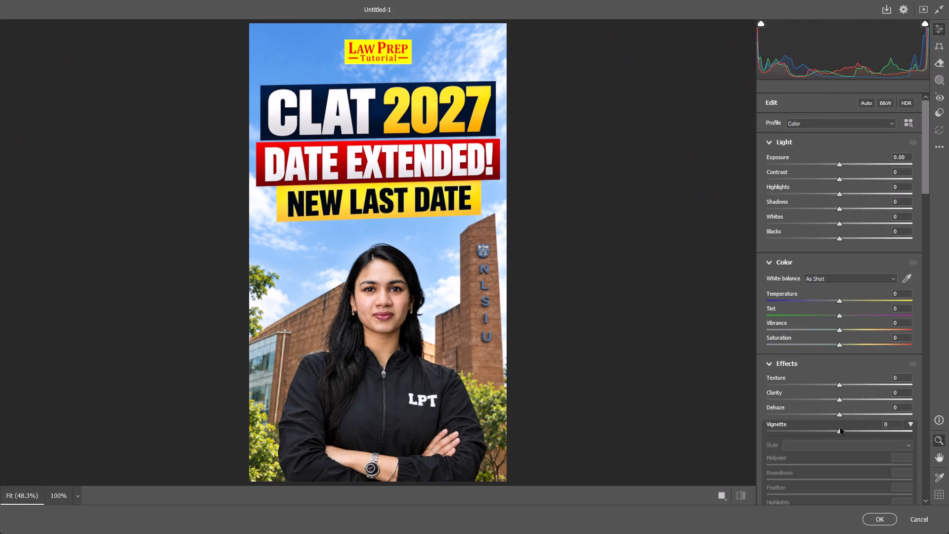
# Apply the Camera Raw adjustments to the merged cover layer with saturation at +18 and contrast at +24.
pyautogui.click(840, 300)
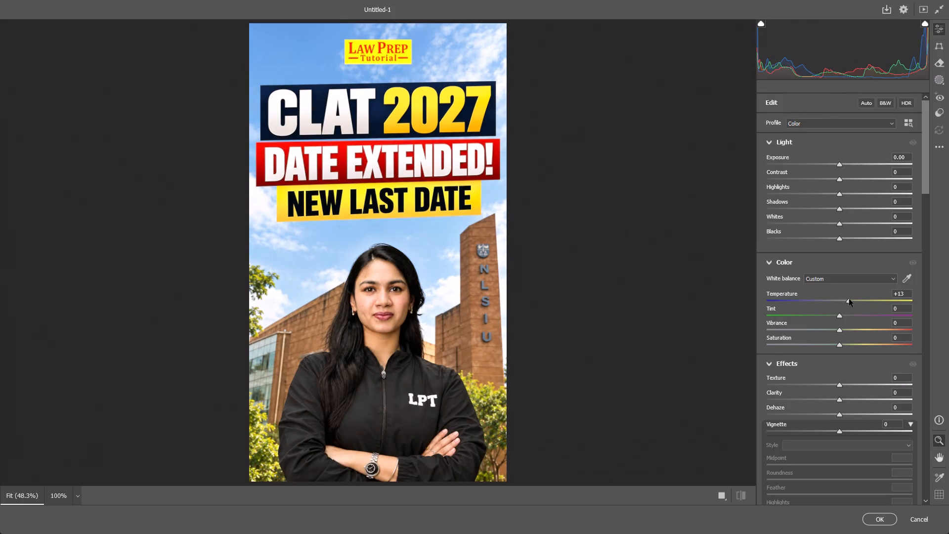
pyautogui.hotkey('ctrl', 'z')
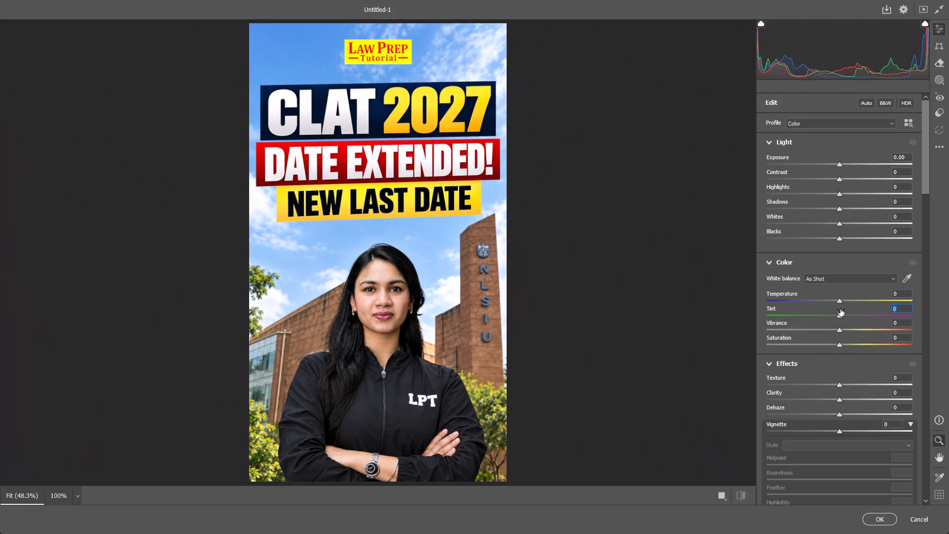
pyautogui.moveTo(838, 346); pyautogui.dragTo(851, 348)
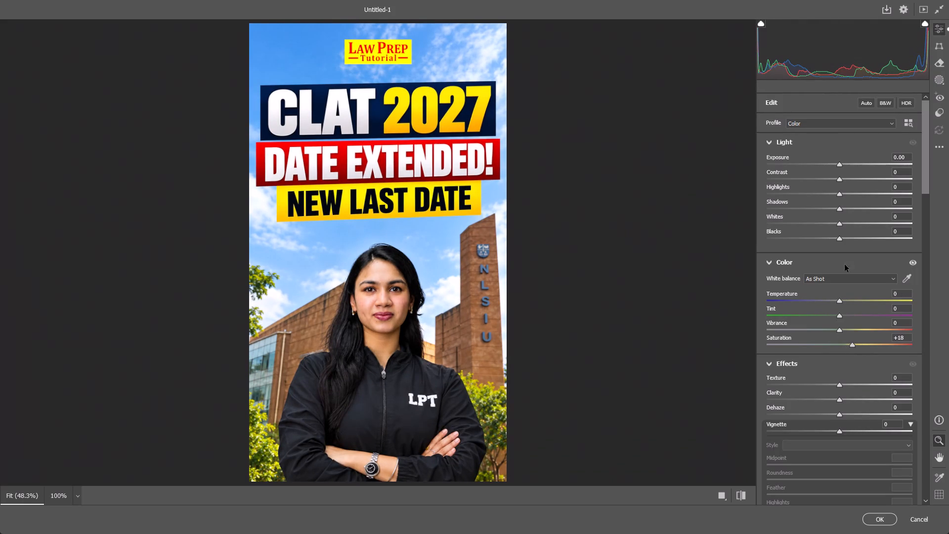
pyautogui.moveTo(839, 180); pyautogui.dragTo(857, 183)
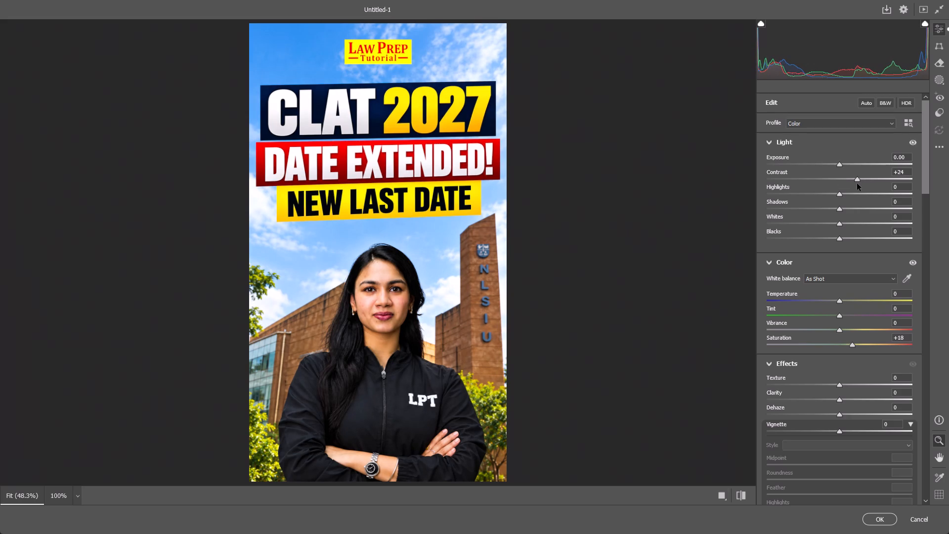
pyautogui.press('Return')
# Select the entire Untitled-1 canvas and copy the cover as a merged image.
pyautogui.hotkey('ctrl', 'a')
pyautogui.hotkey('ctrl', 'shift', 'c')
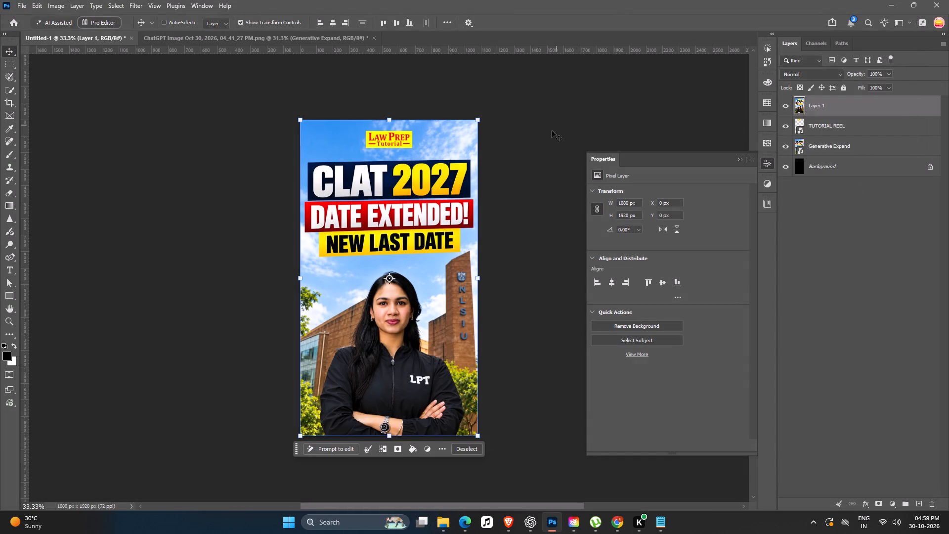